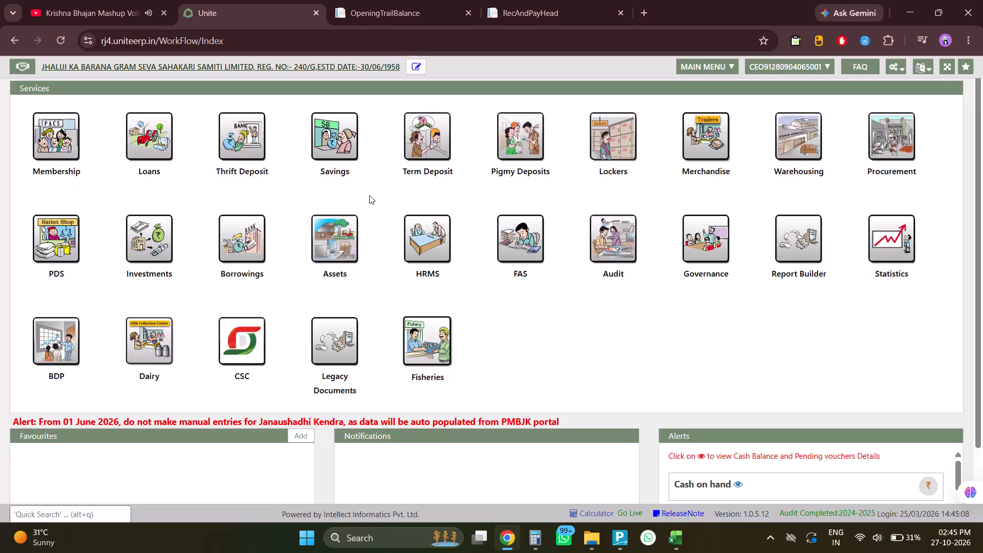
Open the Sale Return form in the Merchandise module.
click(712, 146)
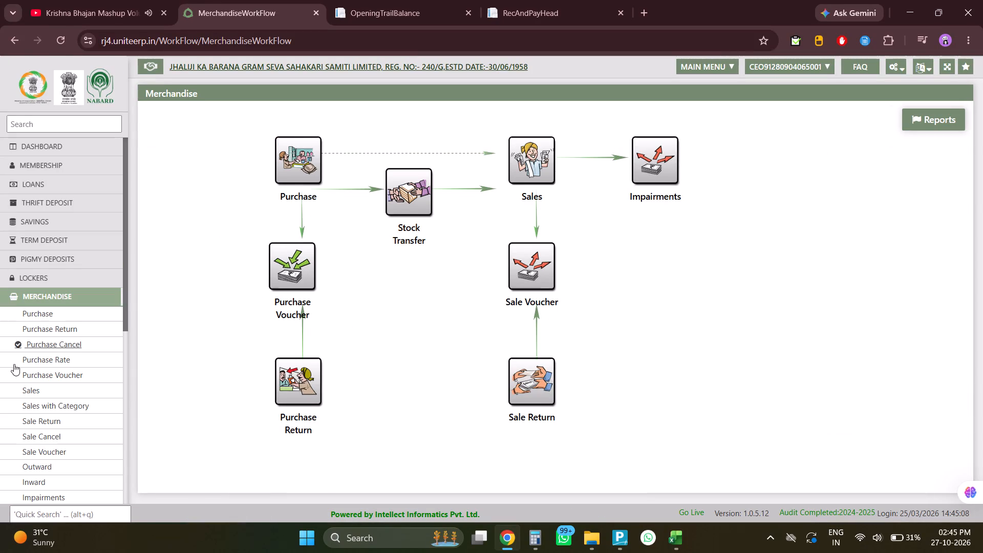
click(34, 421)
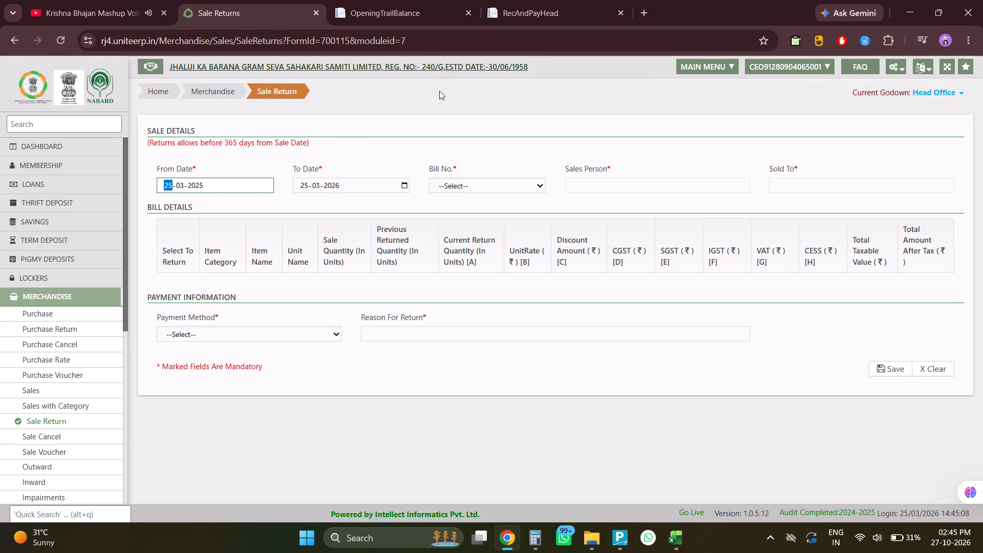
Go back from the Sale Return form to the Merchandise module overview.
click(216, 92)
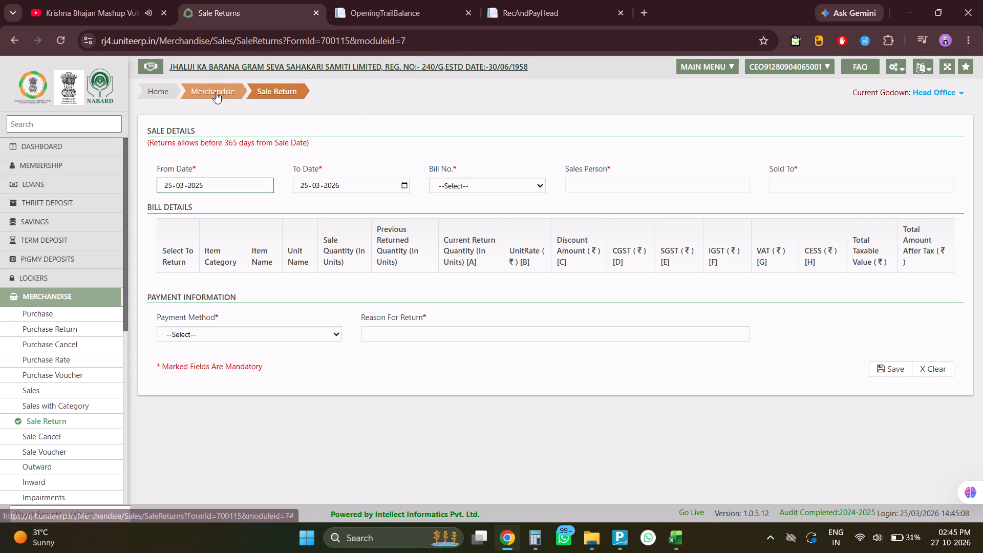
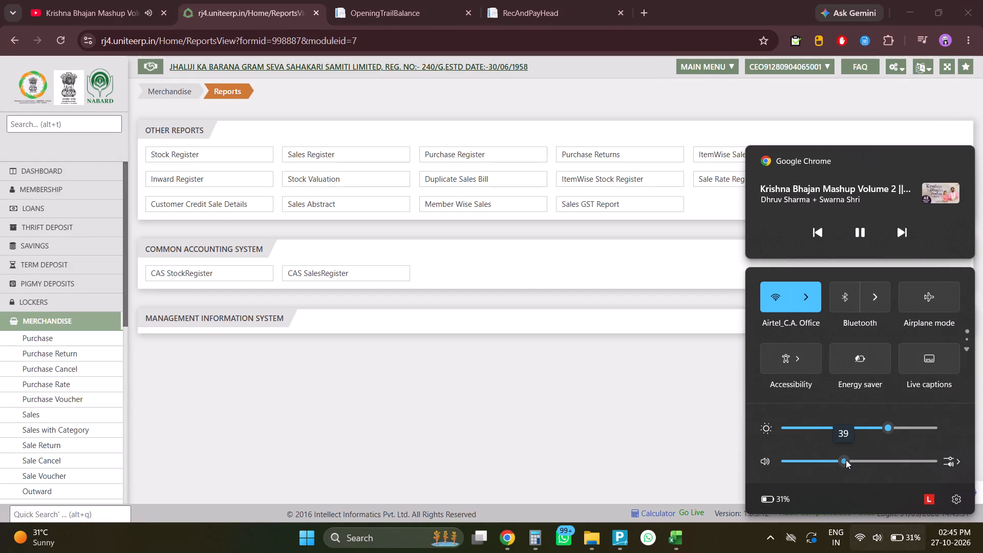
Set the system sound volume to about 39 and return to the Merchandise reports list.
drag(846, 460, 846, 459)
click(520, 339)
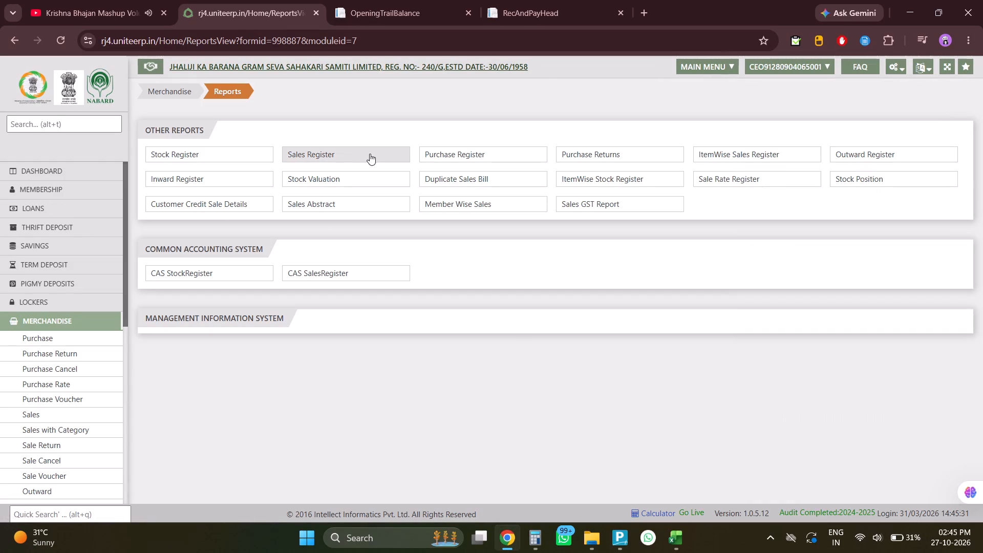
Generate the GST-based Sales Register report for 01-04-2025 to 31-03-2026 as a PDF.
click(371, 150)
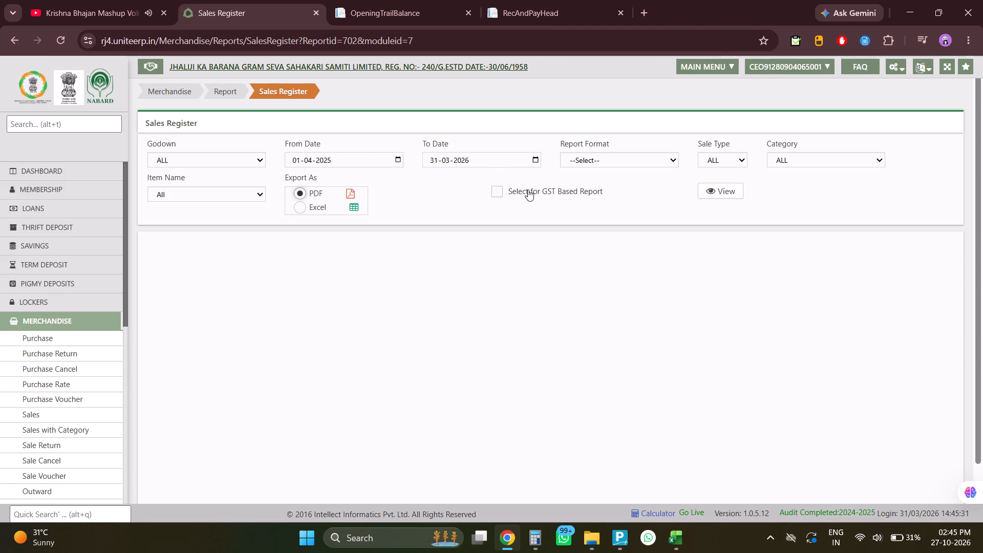
click(495, 192)
click(495, 193)
click(494, 194)
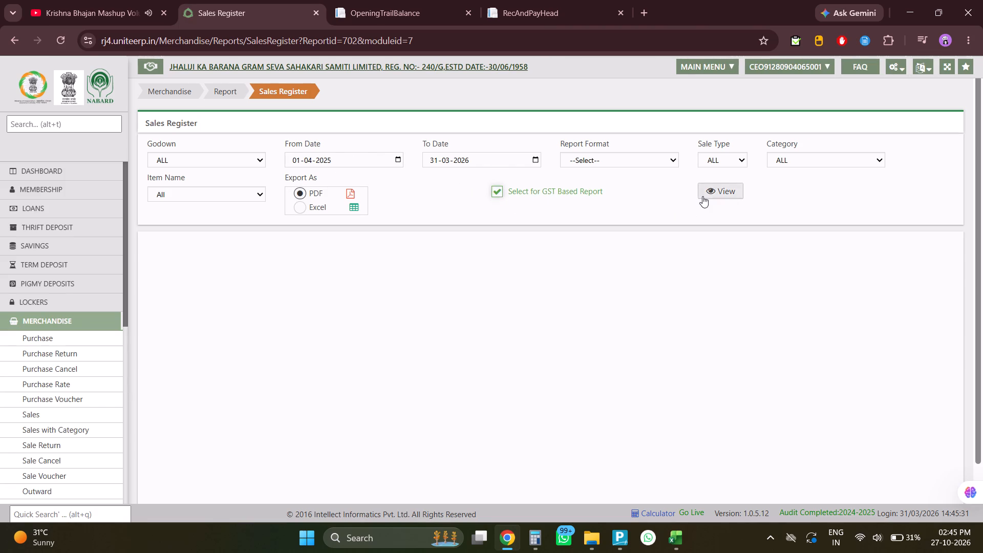
click(702, 196)
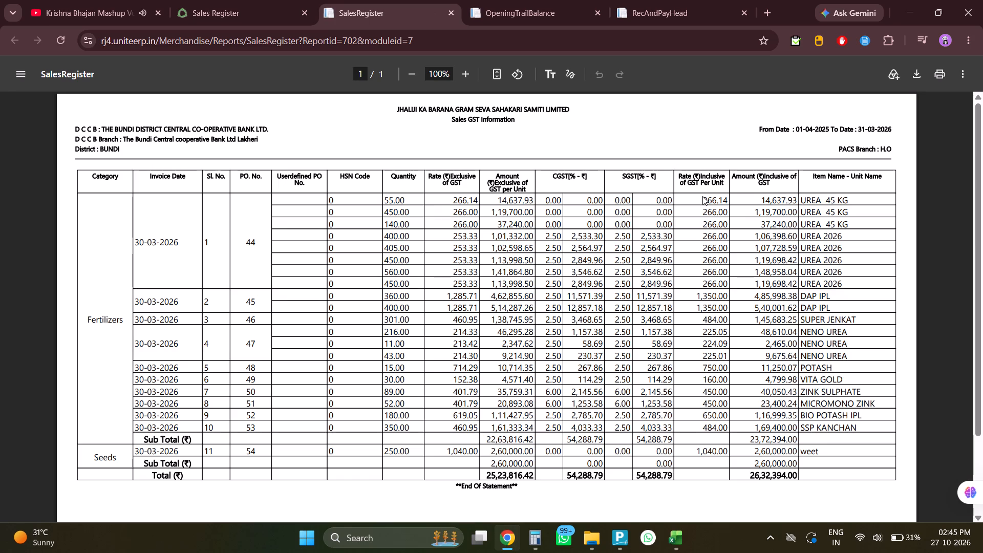
Examine the Sales GST report's item rows and totals down to the page end, and return to the Sales Register form.
scroll(324, 352, down, 11)
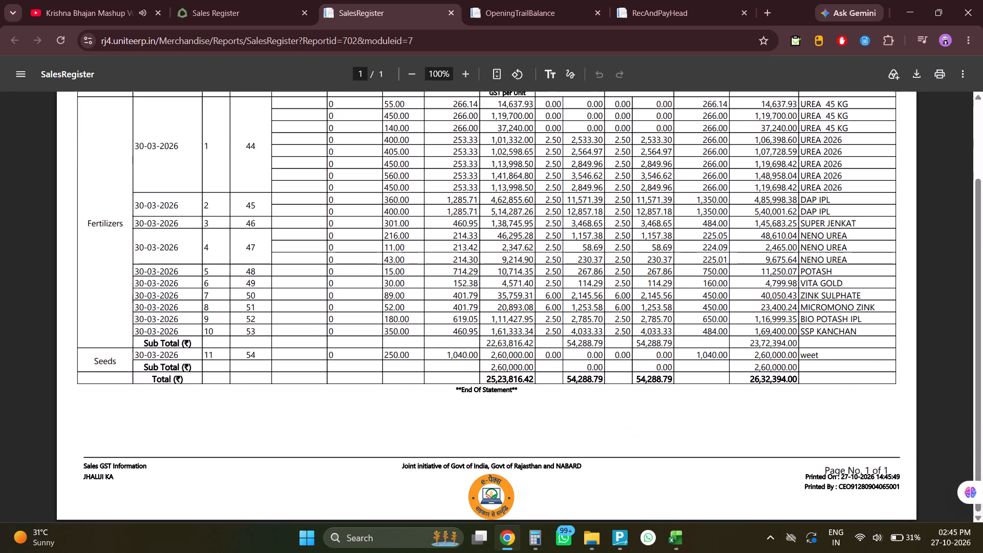
scroll(324, 352, up, 10)
click(189, 0)
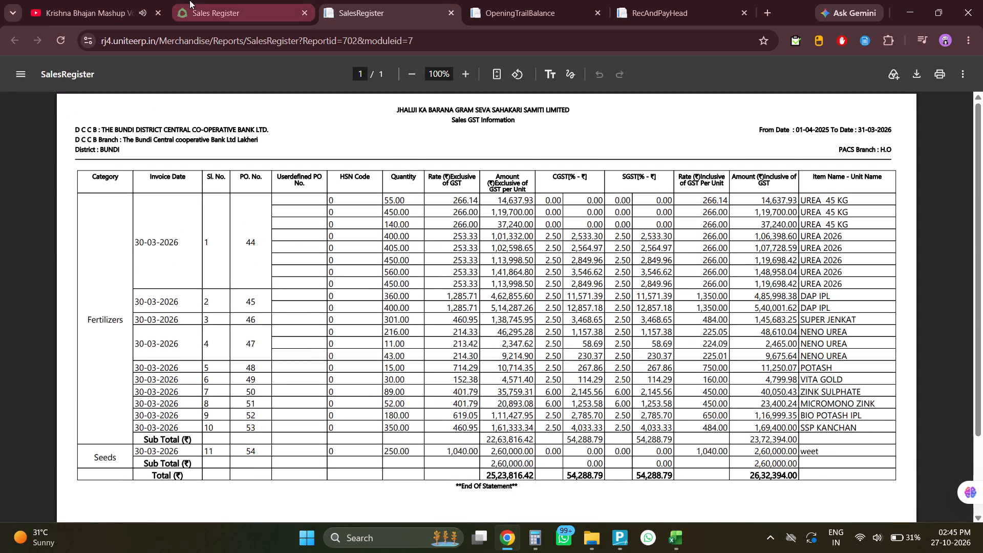
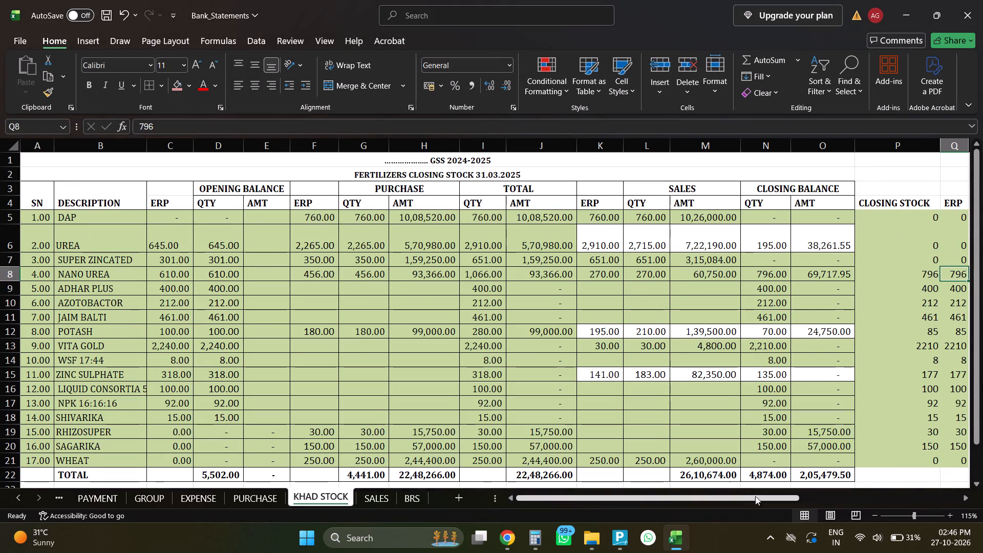
Compare the fertilizer closing stock and quantity difference columns of Excel's KHAD STOCK sheet with the Sales GST report in Chrome.
drag(756, 493, 796, 500)
drag(796, 500, 881, 500)
key(alt+Tab)
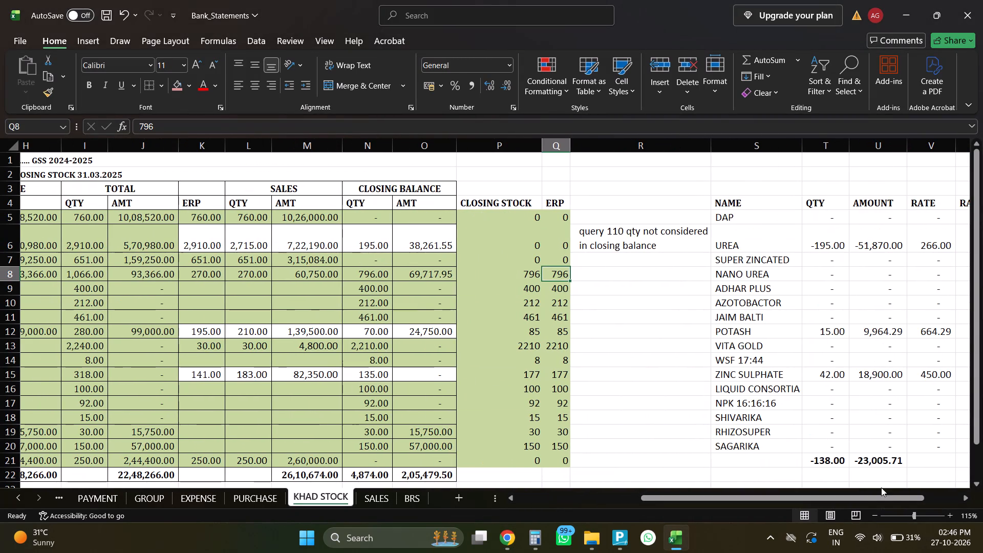
key(alt+Tab)
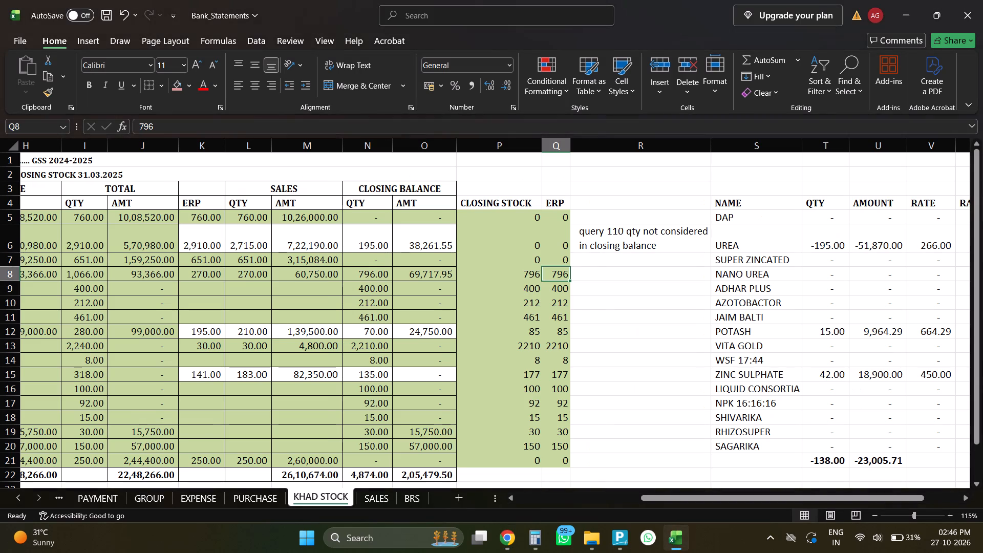
key(alt+Tab)
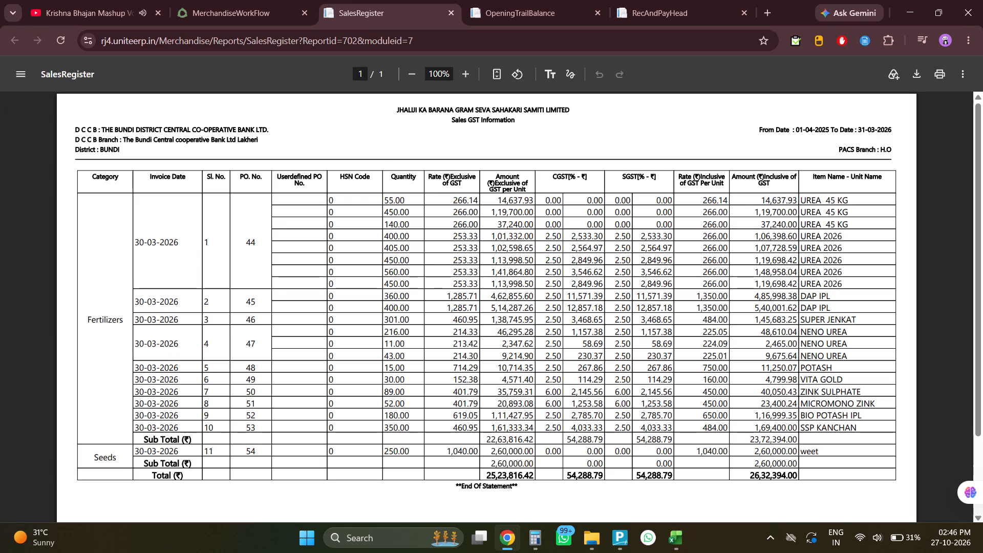
Switch to Calculator, clear it and add the UREA 45 KG quantities 140 and 55.
key(super+2)
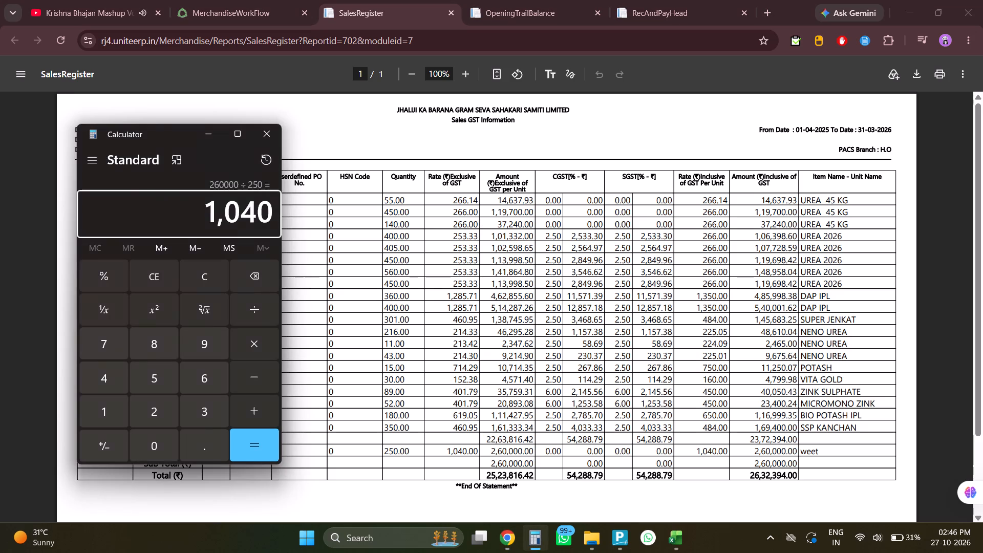
key(Escape)
key(Escape)
text(140+55+)
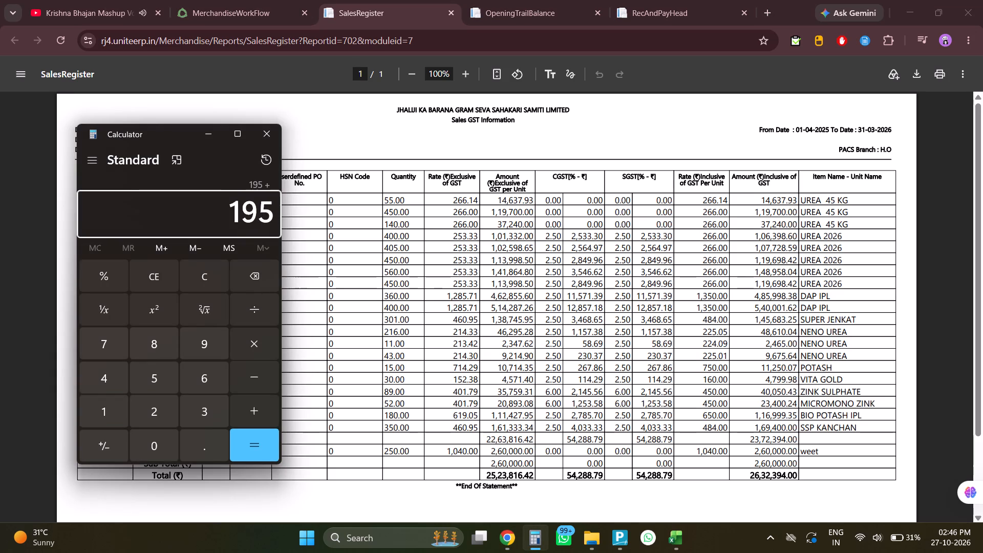
Return to the Sales GST report and highlight the 140-quantity UREA 45 KG row from its quantity through the item name.
key(alt+Tab)
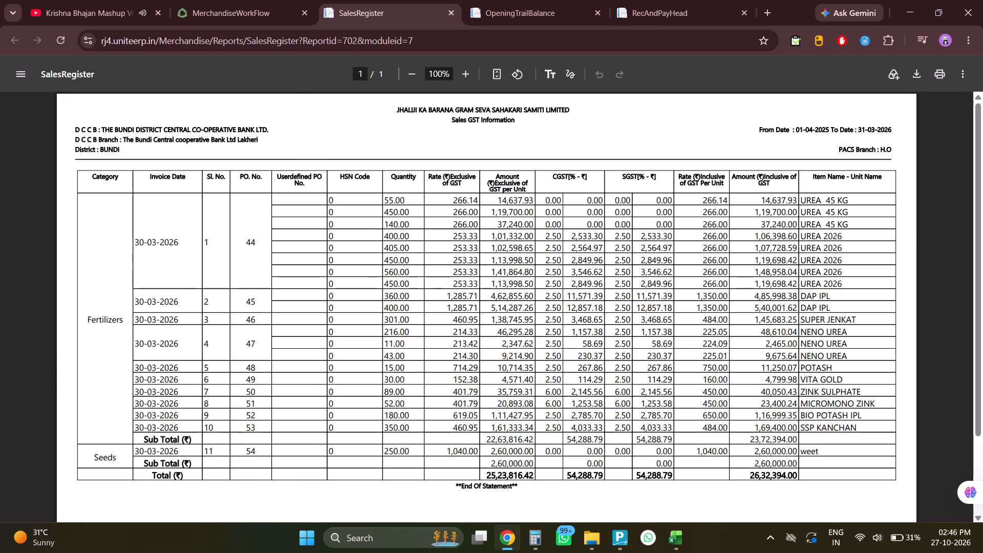
drag(382, 224, 751, 227)
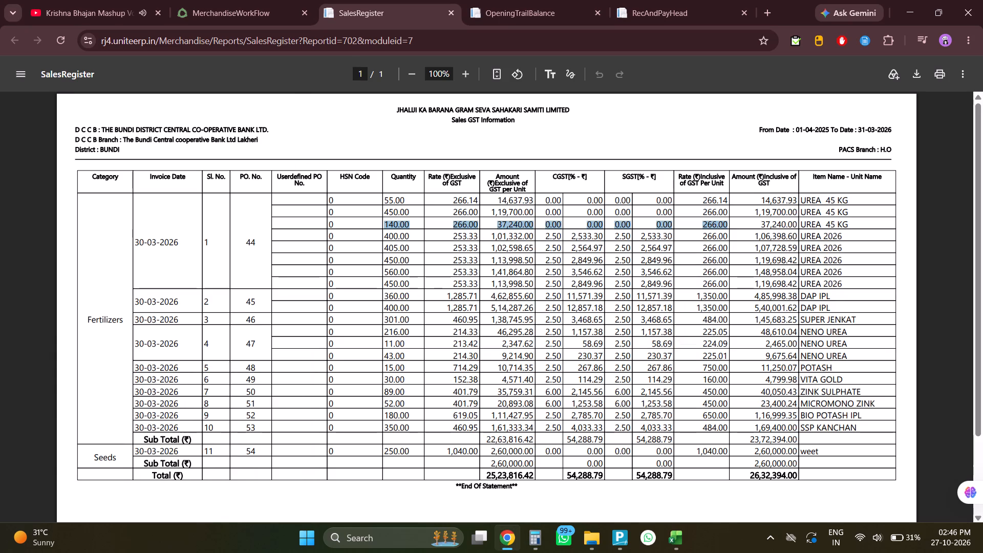
drag(751, 227, 865, 221)
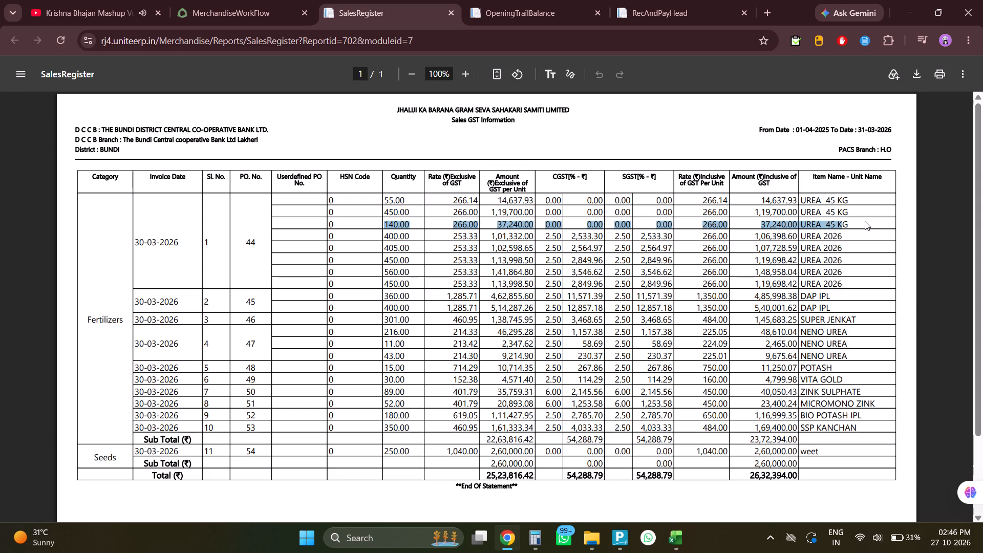
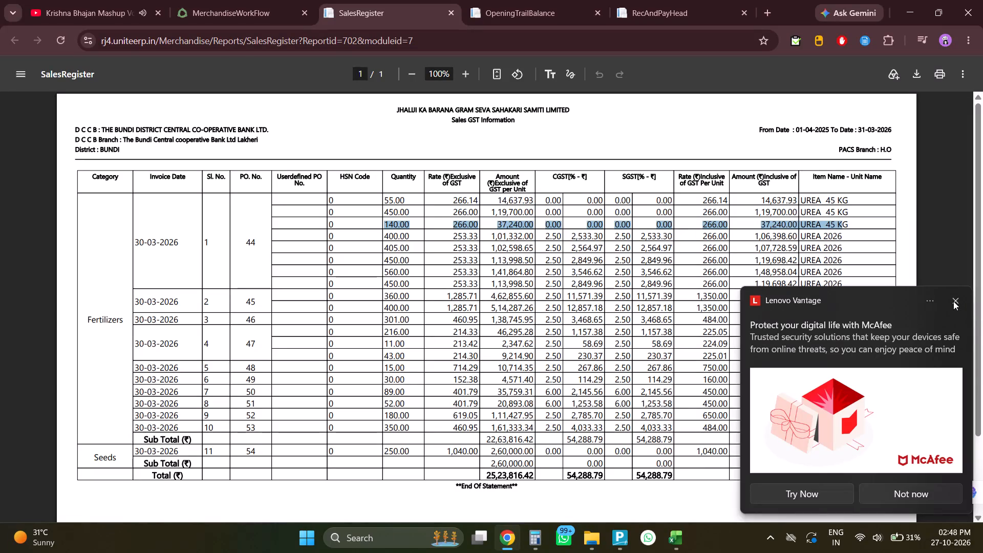
Dismiss the Lenovo Vantage pop-up and open the Merchandise module's Sale Return form in the ERP.
click(953, 301)
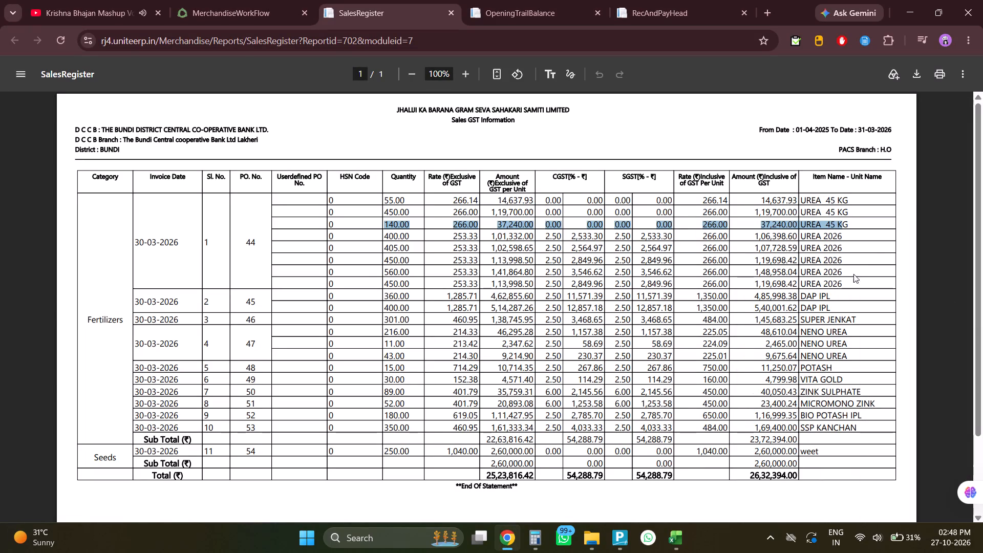
click(288, 4)
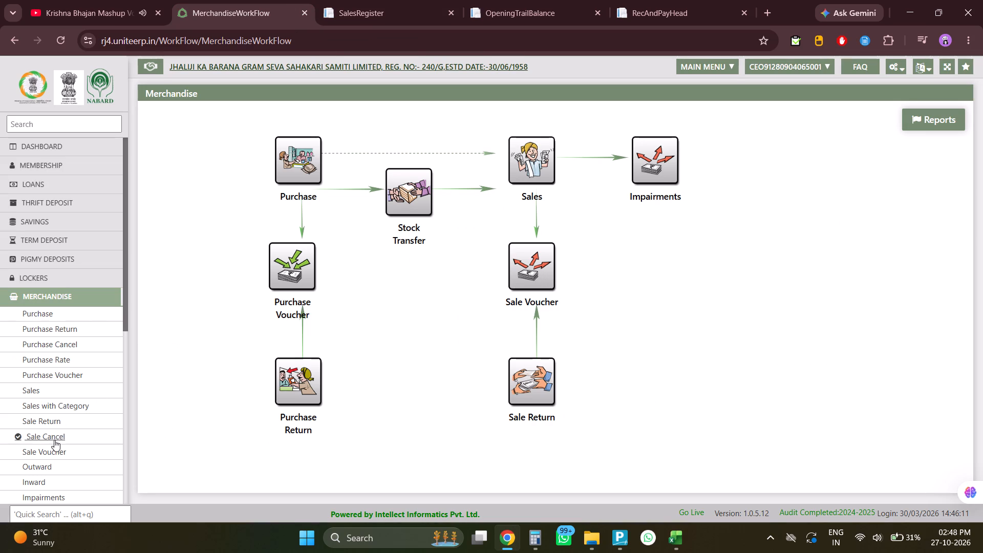
click(45, 422)
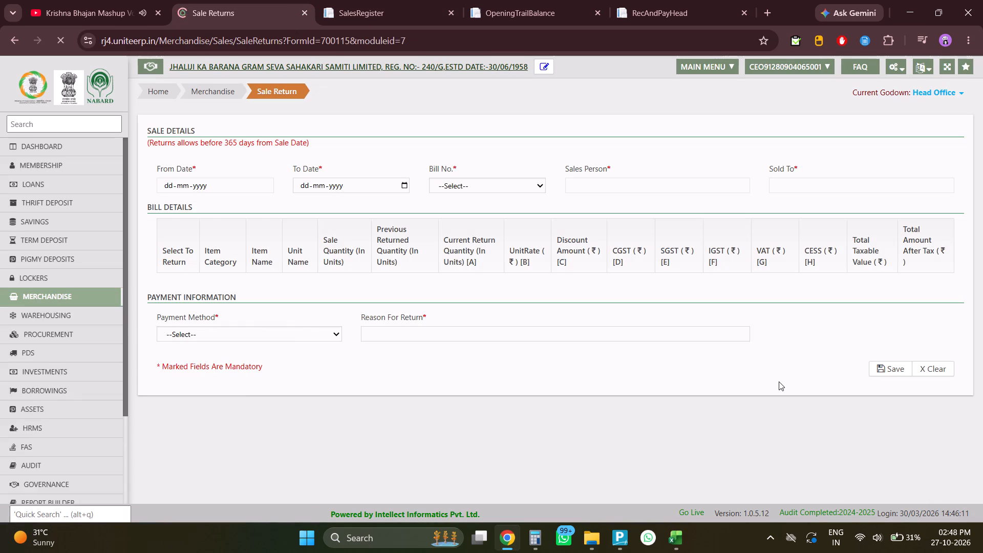
Set the sale return's To Date to 30-03, check the bill number in the Sales GST report, and load bill 44.
click(447, 180)
click(377, 153)
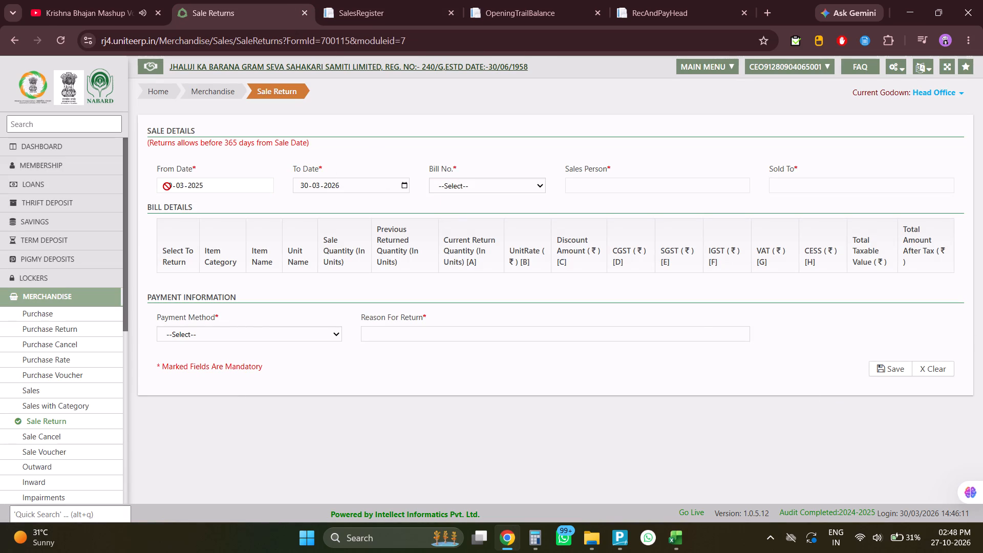
click(170, 189)
click(307, 182)
text(303)
click(361, 144)
click(452, 182)
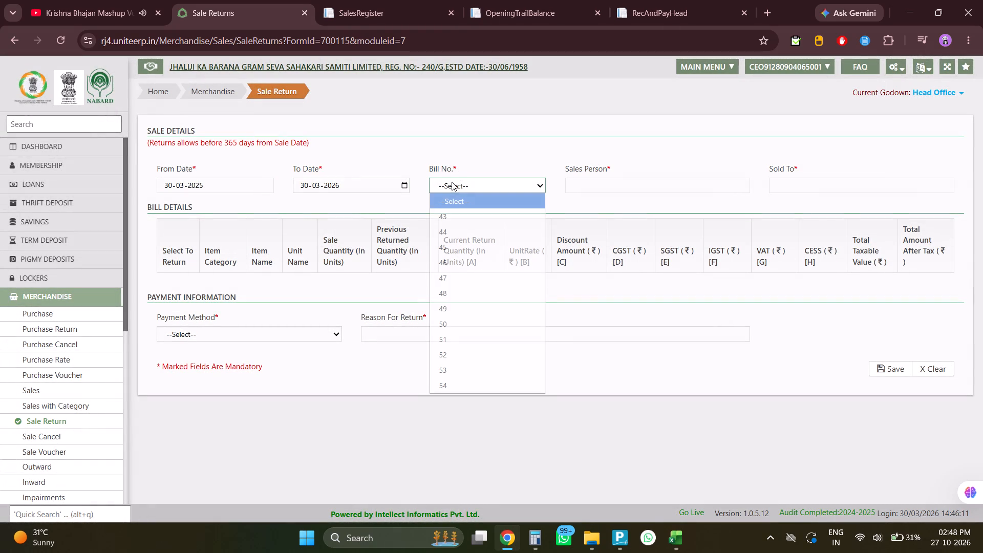
click(379, 0)
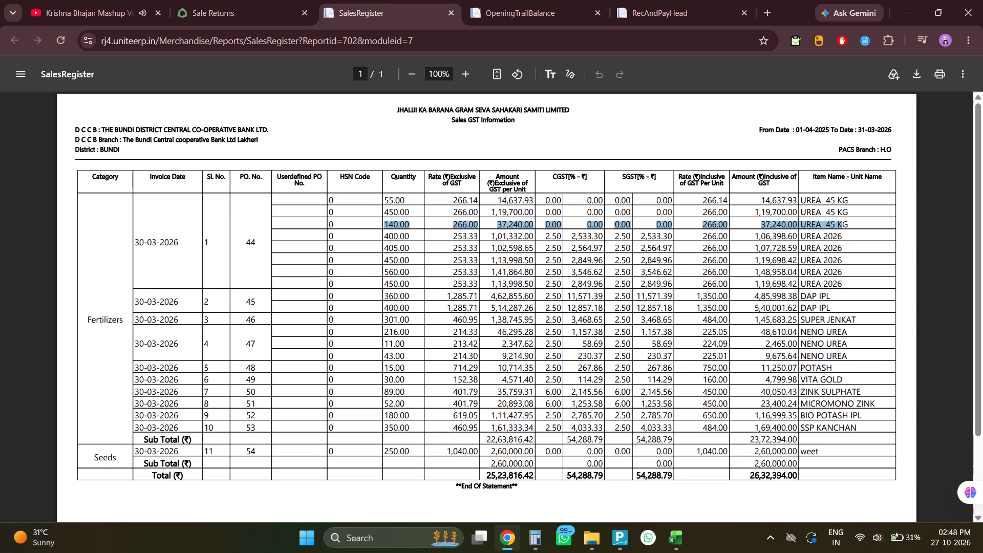
click(246, 5)
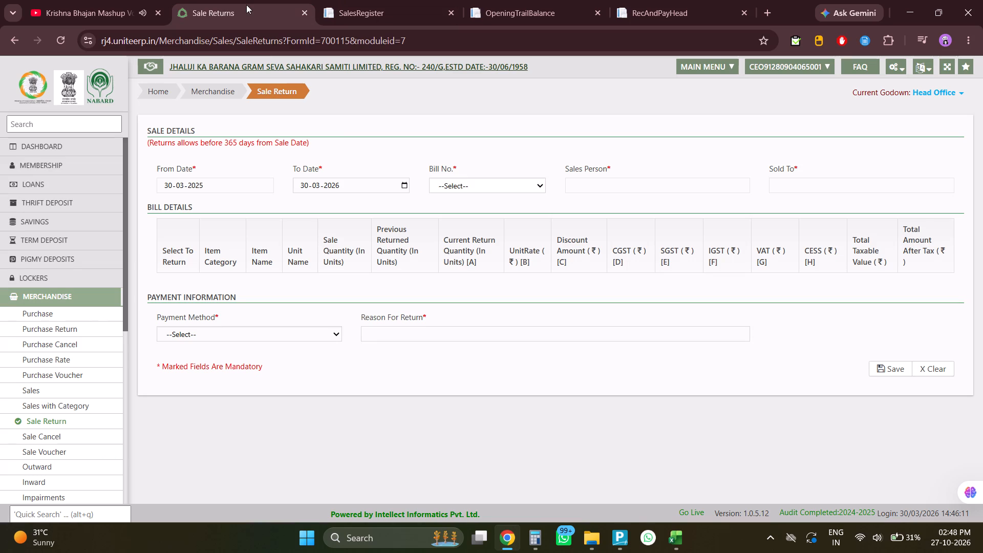
click(442, 182)
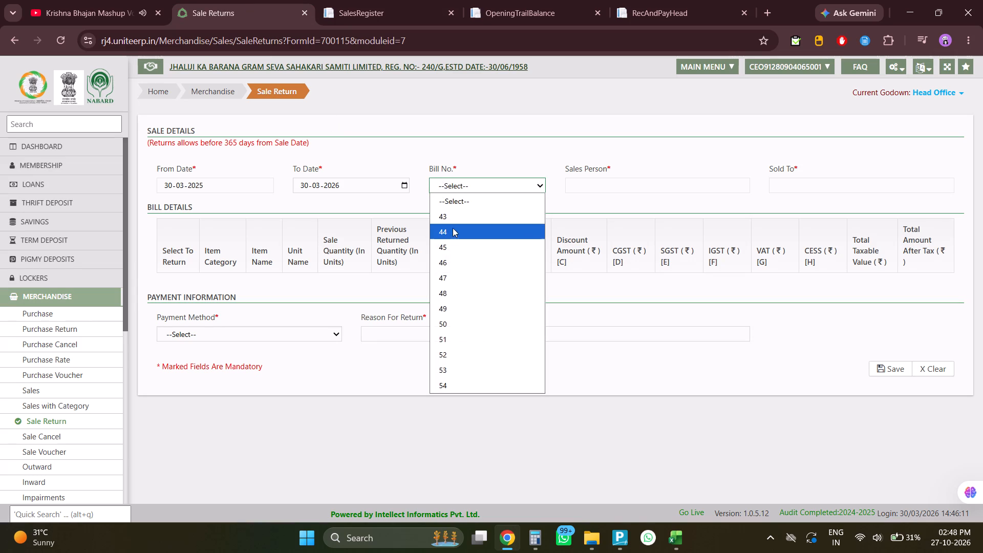
click(453, 229)
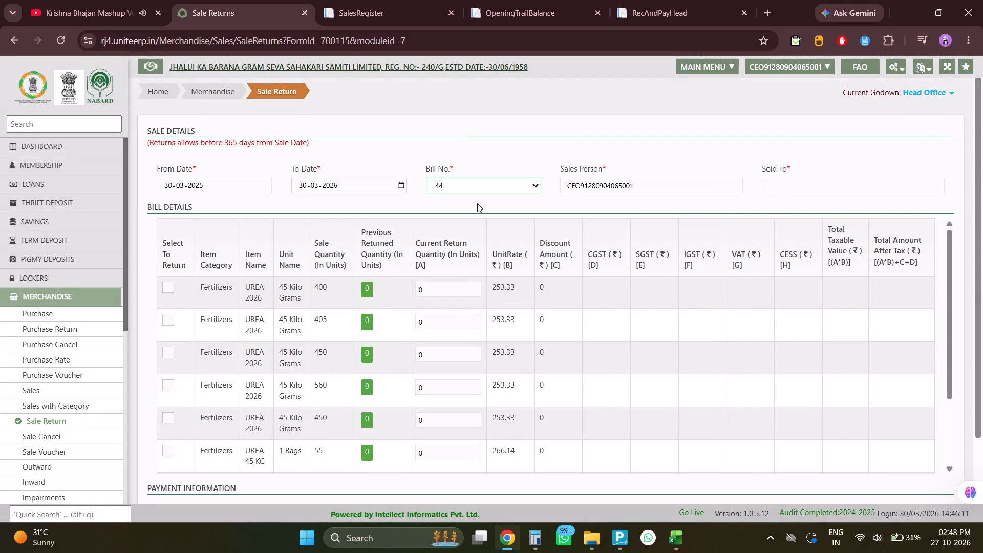
Mark the 55-bag and 140-bag UREA 45 KG rows for return, with current return quantities of 55 and 140.
scroll(318, 380, down, 6)
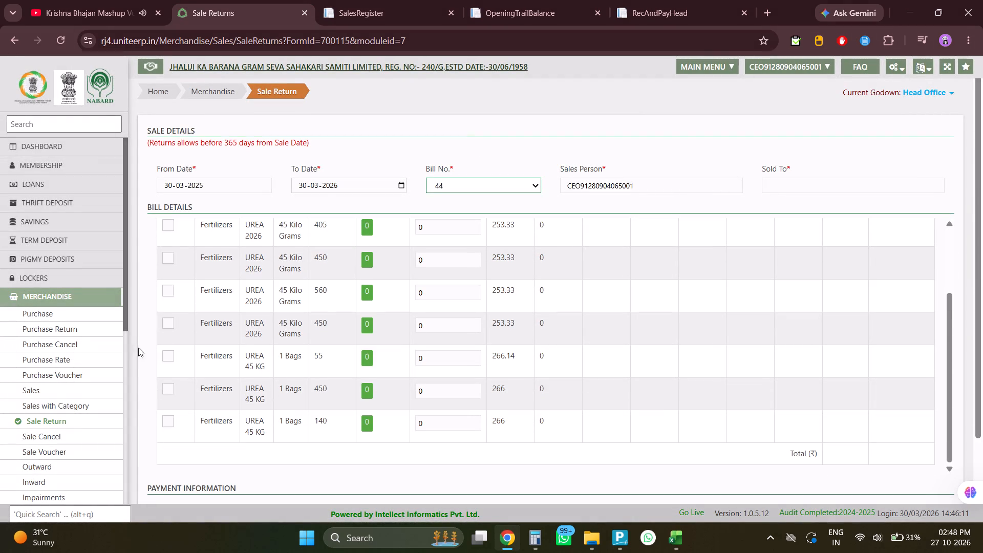
click(164, 358)
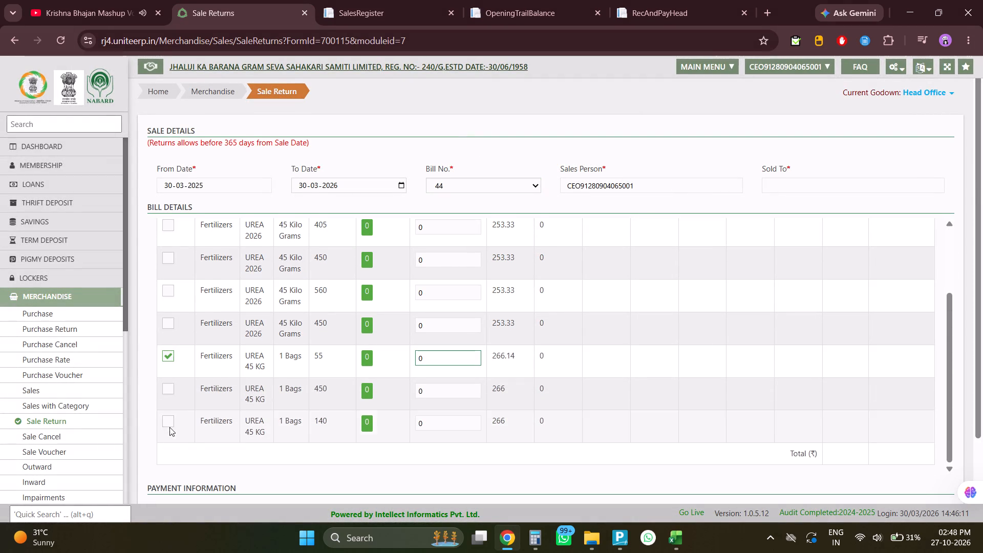
click(162, 424)
double_click(423, 353)
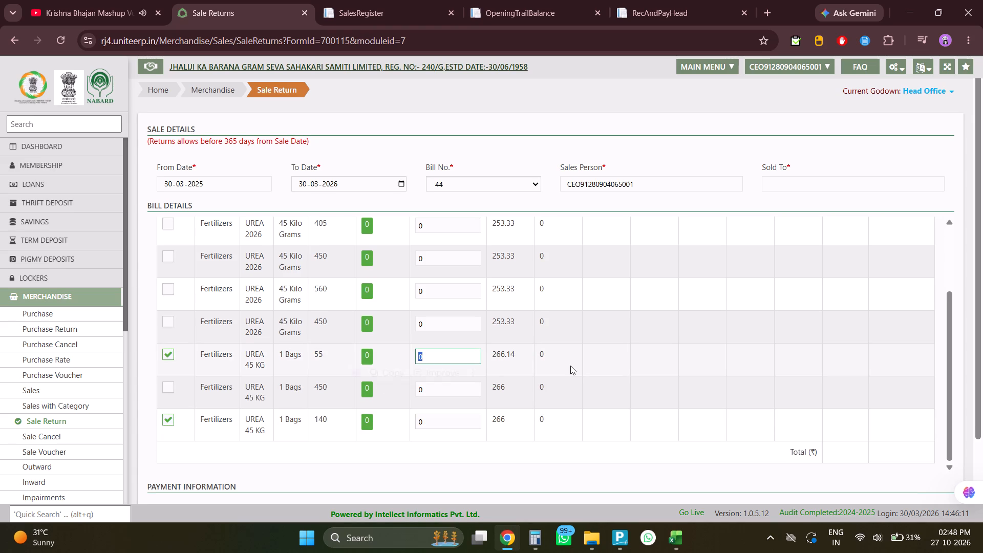
text(55)
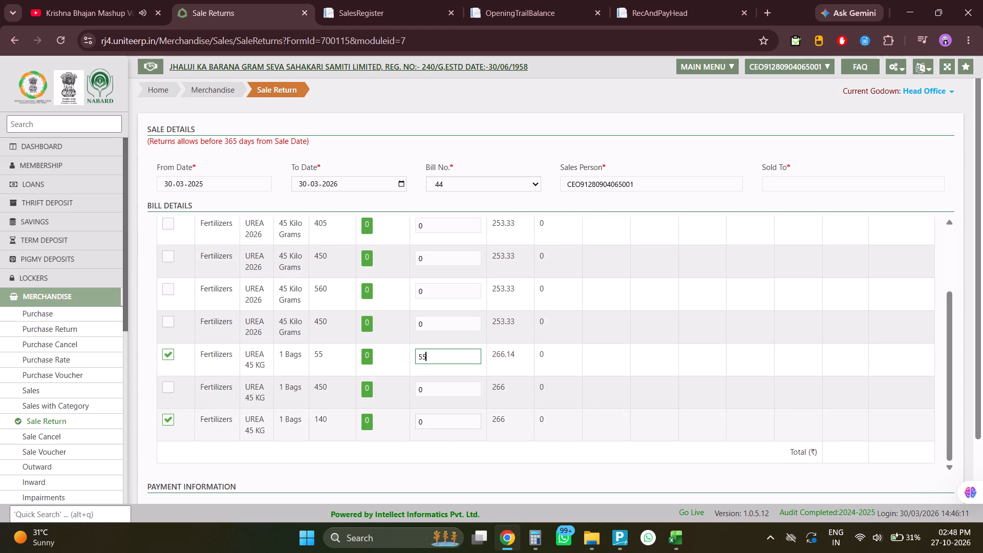
double_click(444, 419)
text(140)
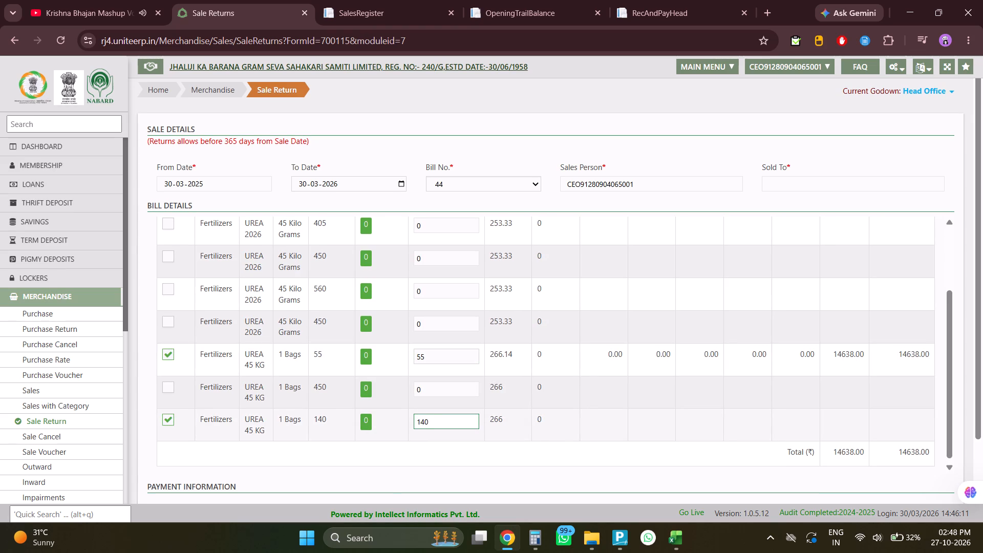
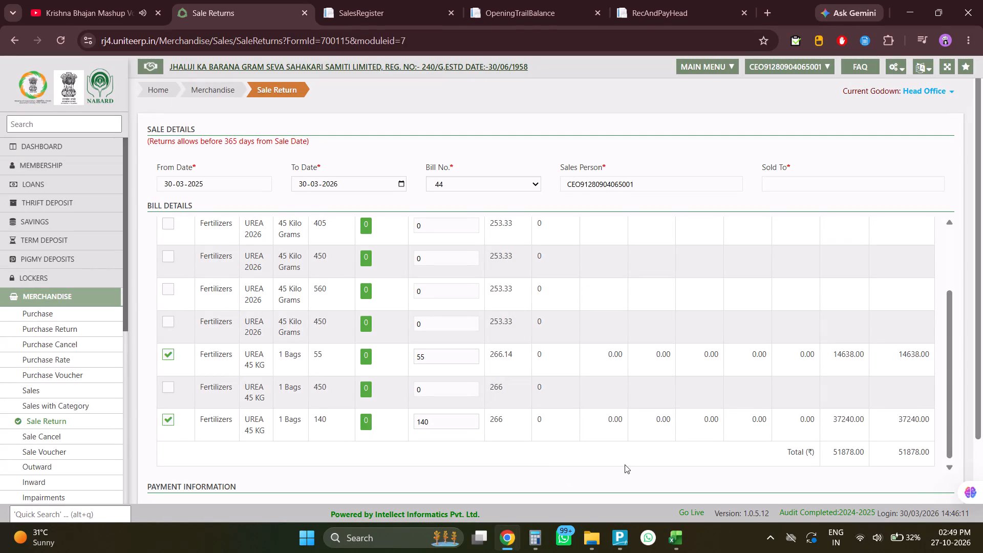
Complete and save bill 44's sale return with payment method Cash and "wrong entry" as the reason for return.
click(783, 173)
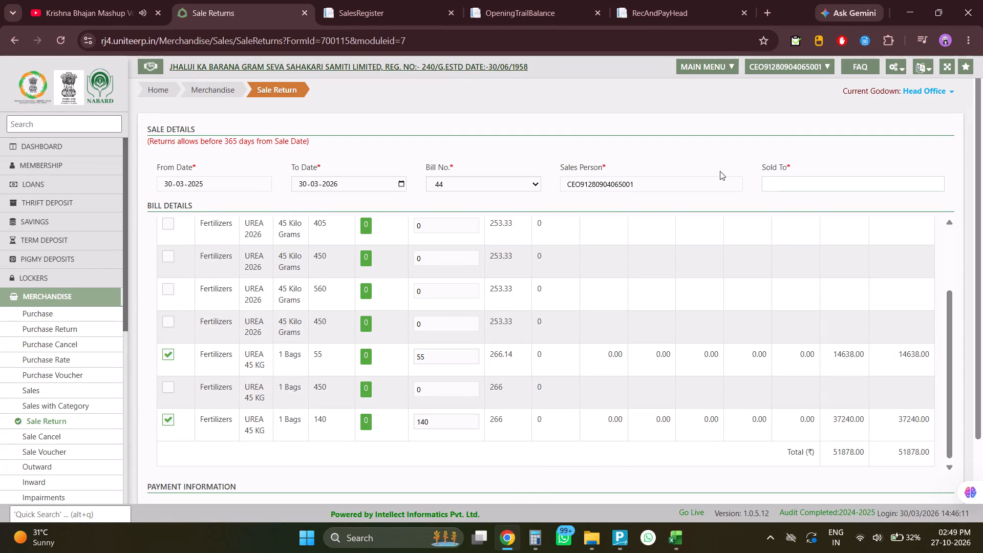
click(792, 184)
scroll(516, 173, down, 4)
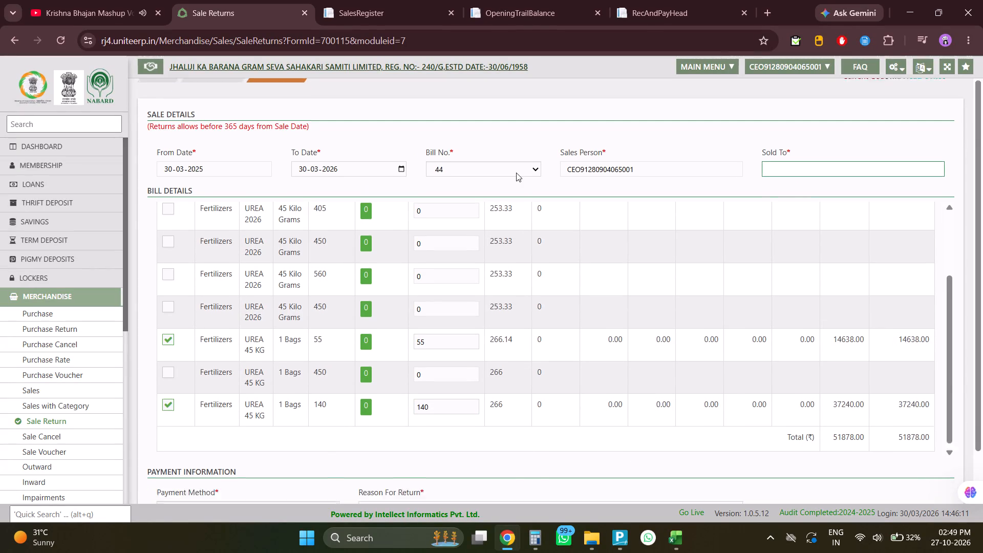
click(302, 434)
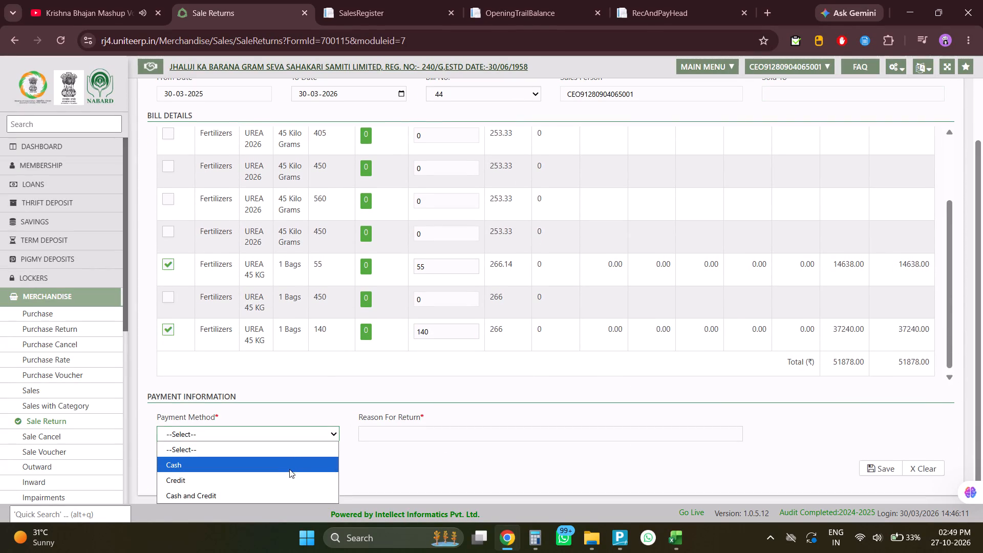
click(288, 470)
click(385, 435)
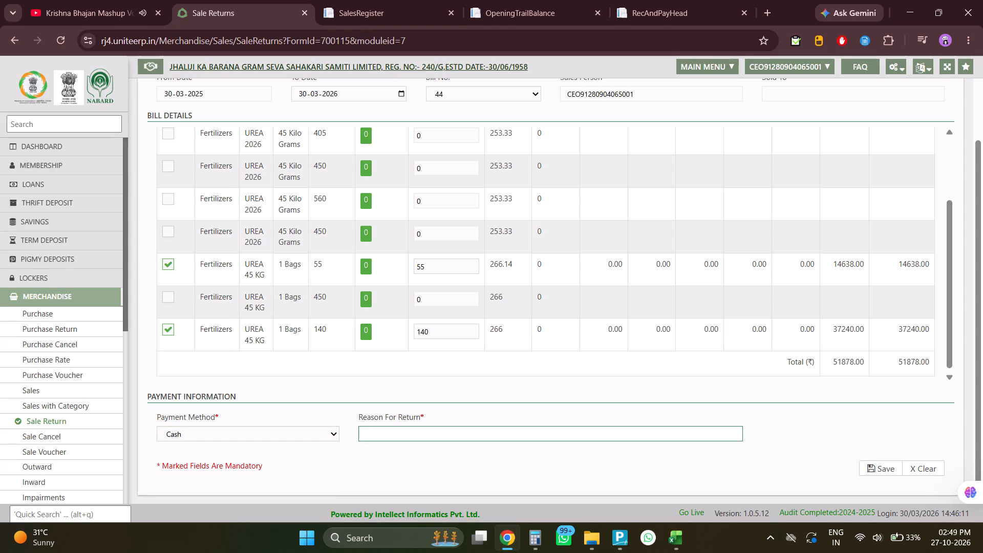
text(wrong entry)
click(418, 463)
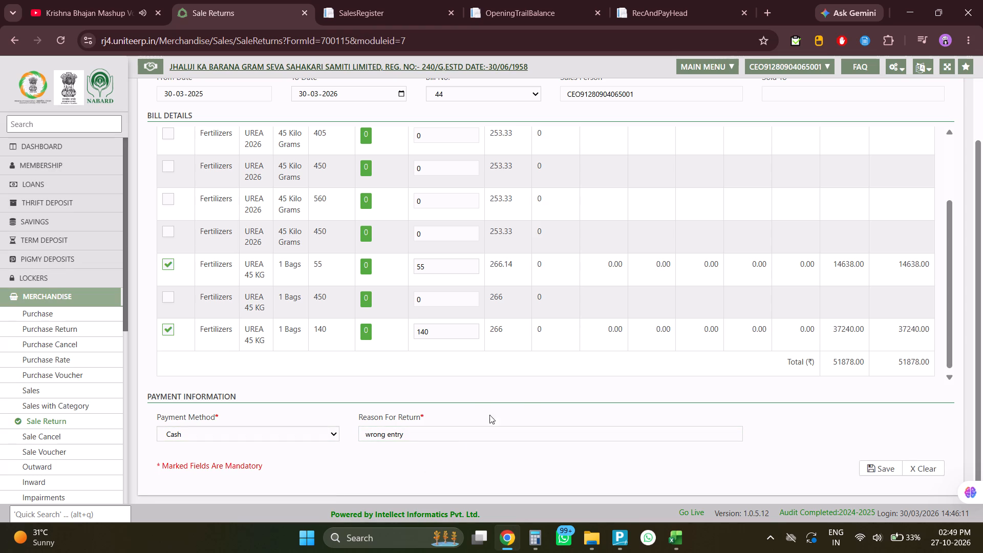
click(878, 469)
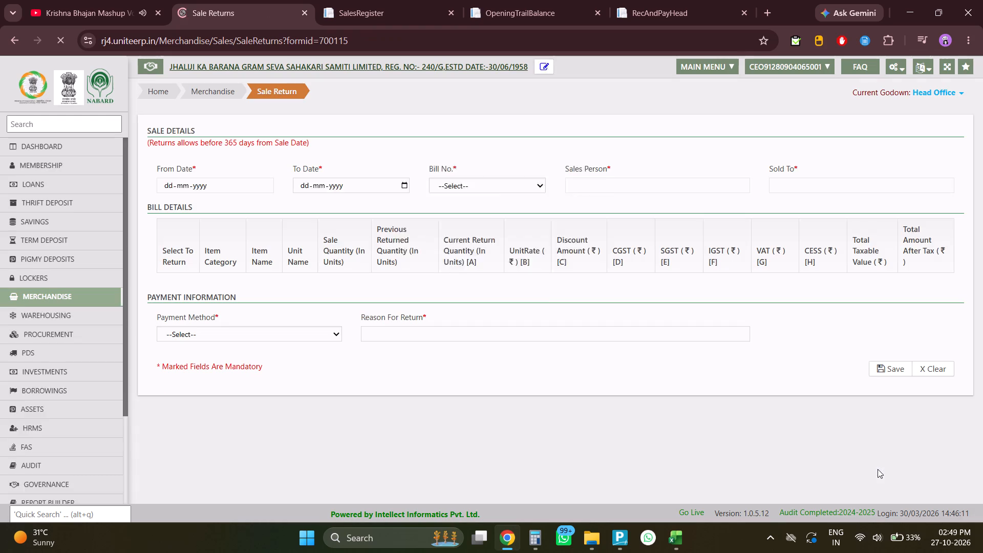
click(493, 250)
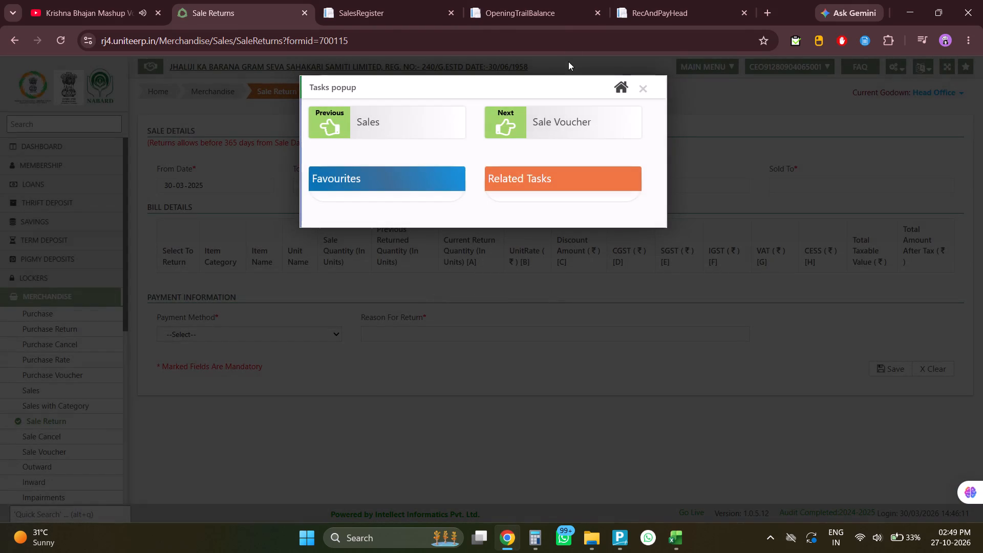
Open the Sale Voucher form and list the SaleReturns entries for the Head Office godown with payment method Cash.
click(561, 119)
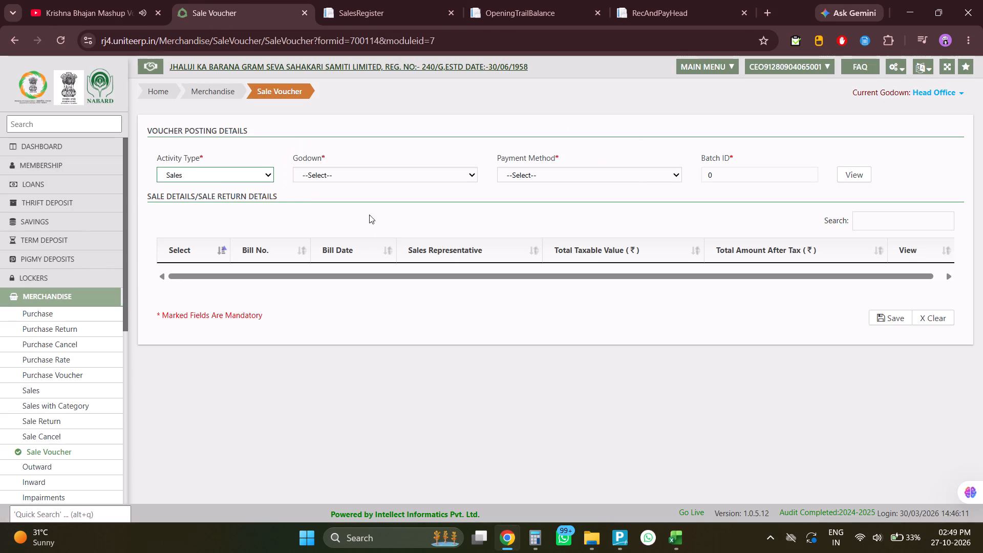
click(208, 181)
click(208, 208)
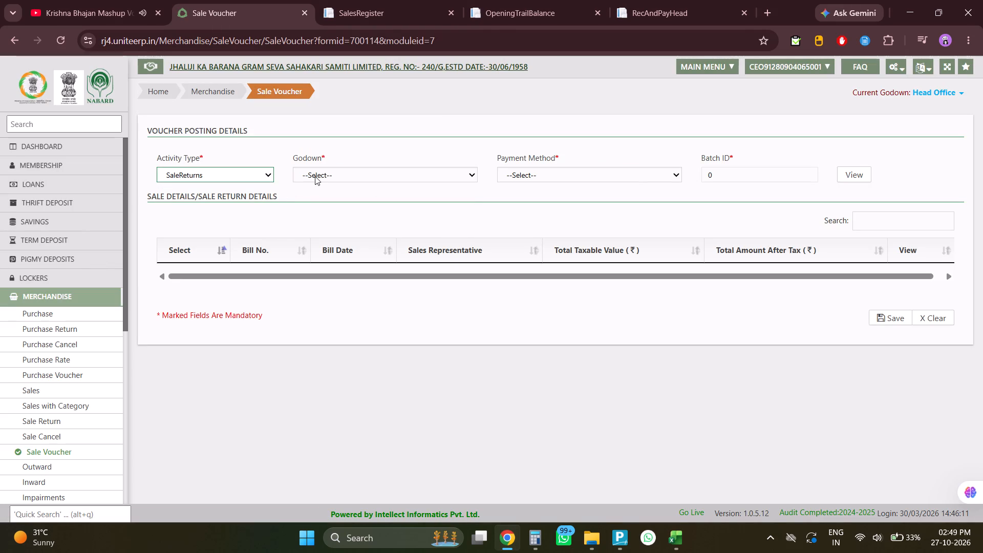
click(315, 176)
click(326, 204)
click(531, 180)
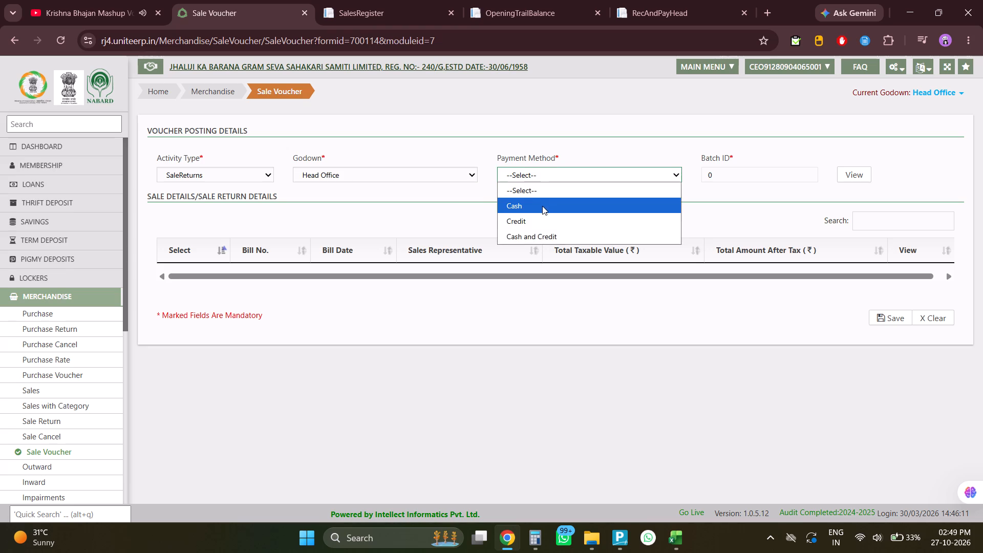
click(542, 206)
click(865, 178)
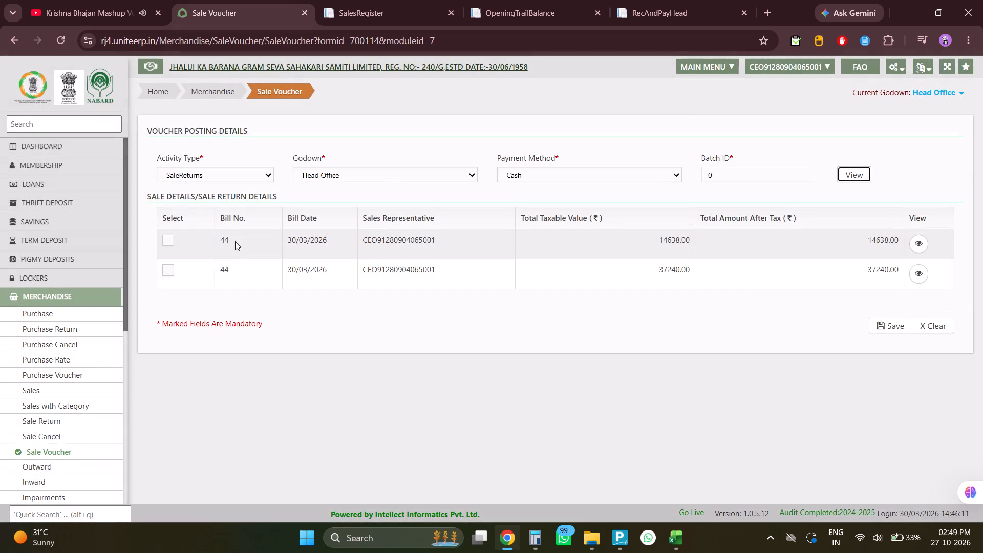
Select both bill 44 sale return entries and save them as a sale voucher.
click(164, 233)
click(170, 242)
click(164, 271)
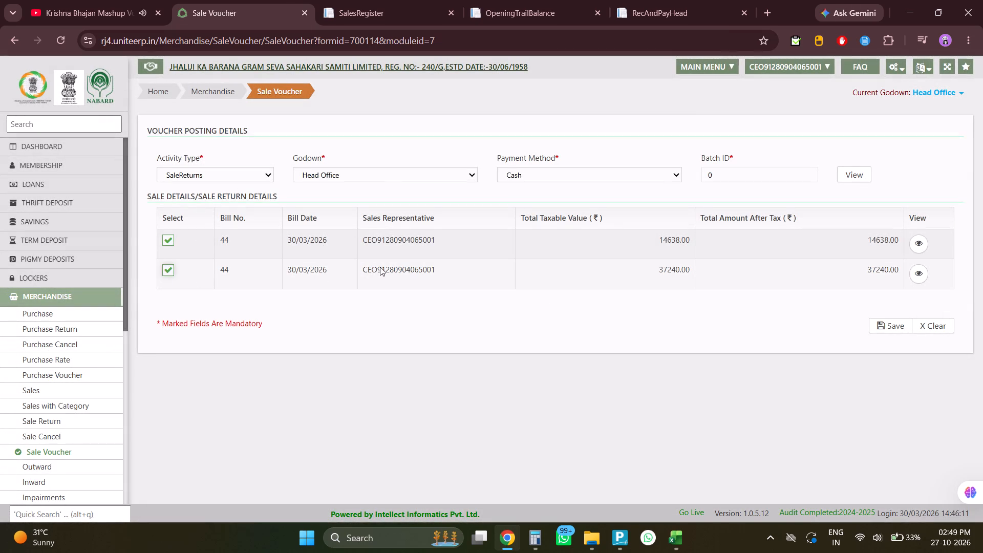
click(888, 320)
click(491, 244)
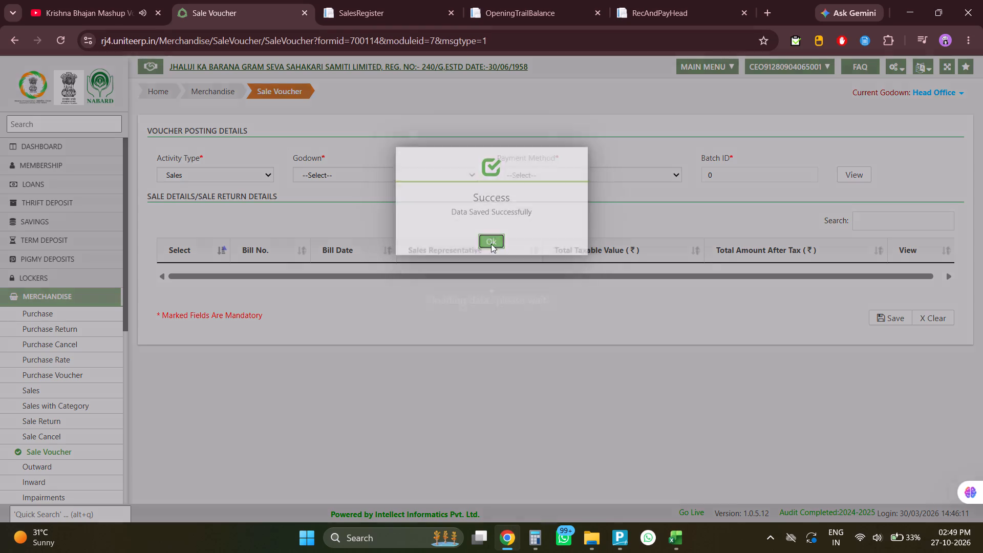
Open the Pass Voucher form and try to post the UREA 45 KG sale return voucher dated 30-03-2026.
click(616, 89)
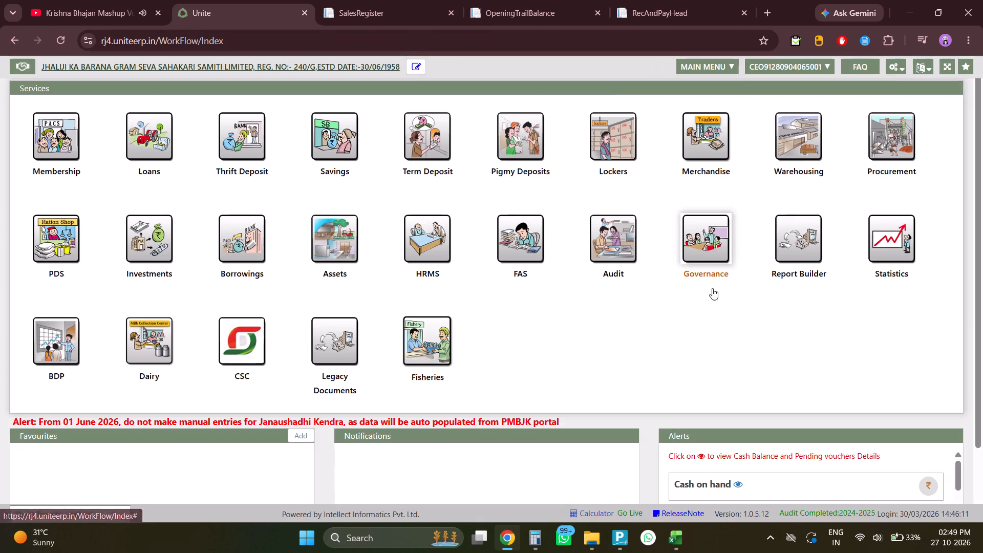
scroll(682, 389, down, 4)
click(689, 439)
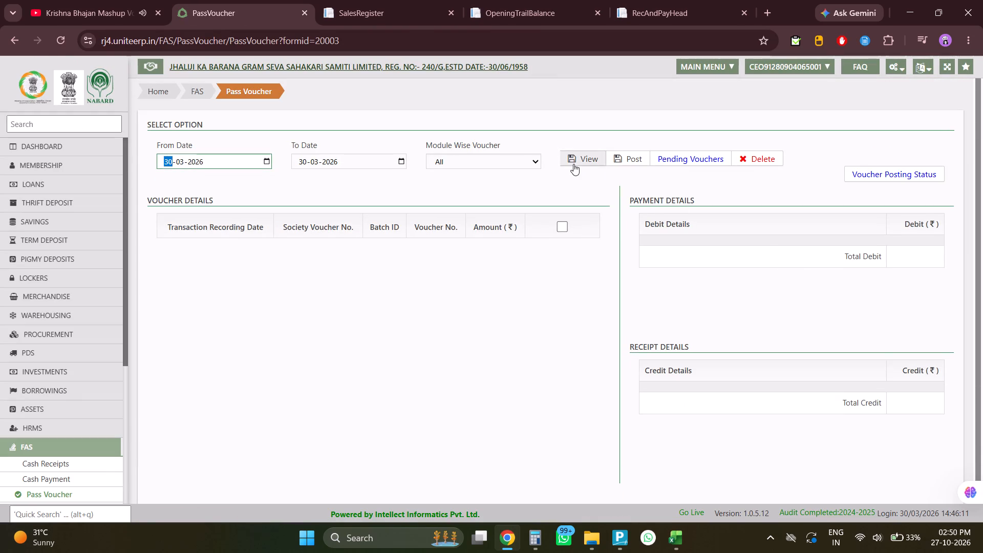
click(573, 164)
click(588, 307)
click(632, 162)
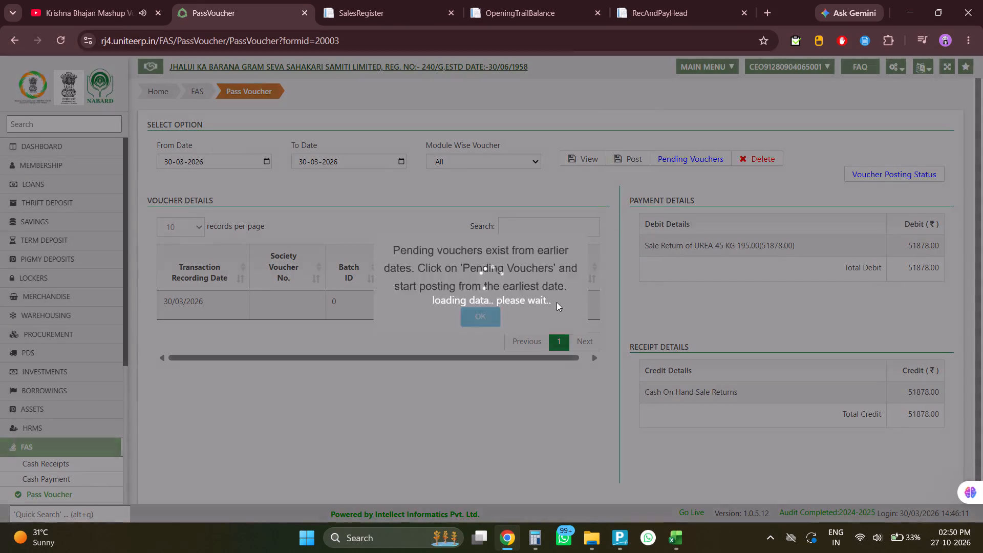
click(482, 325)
Check the pending voucher dates, list vouchers from 01-03-2026, and examine the entries of the 01/03/2026 and 30/03/2026 vouchers.
click(712, 161)
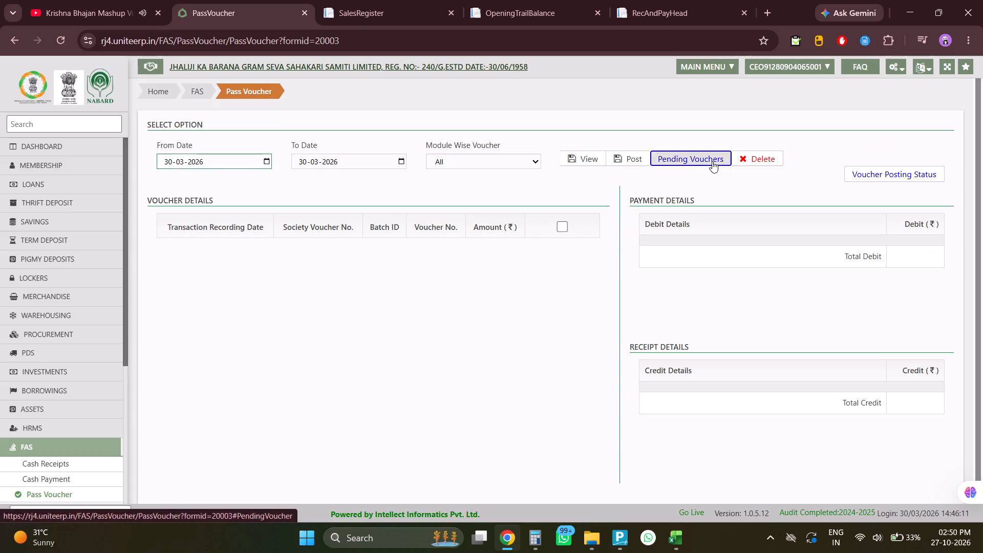
click(666, 96)
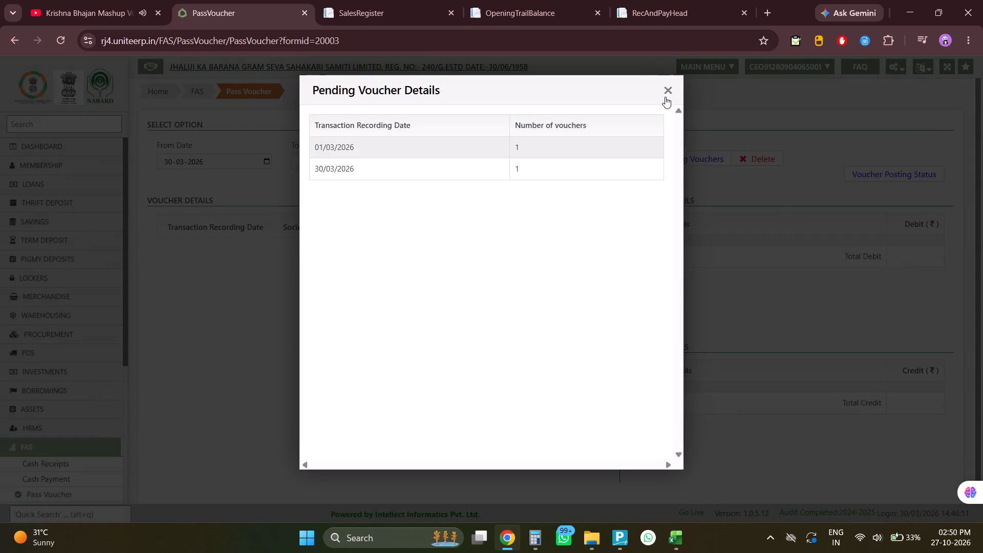
click(162, 163)
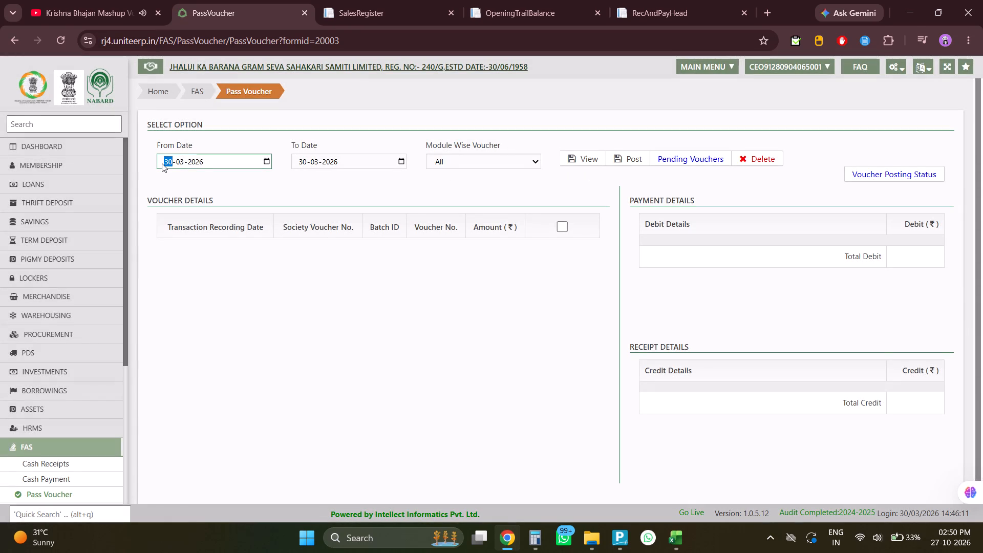
text(1-3)
key(Left)
key(1)
scroll(191, 145, up, 1)
click(579, 165)
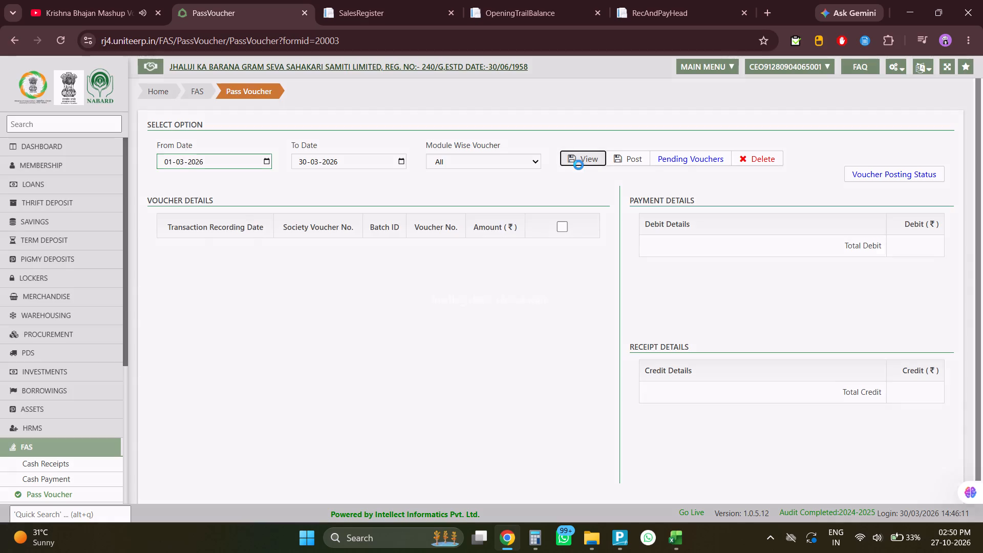
click(584, 305)
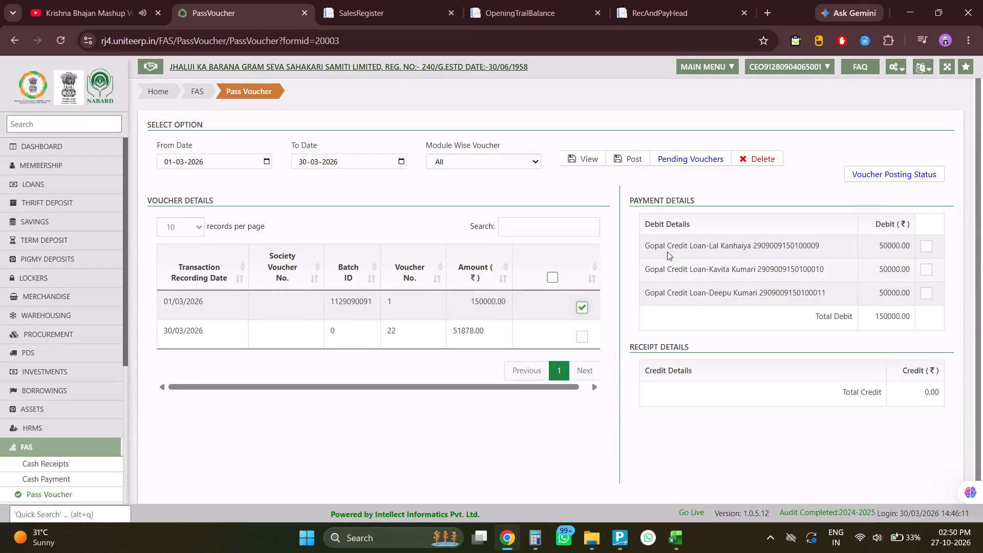
click(580, 338)
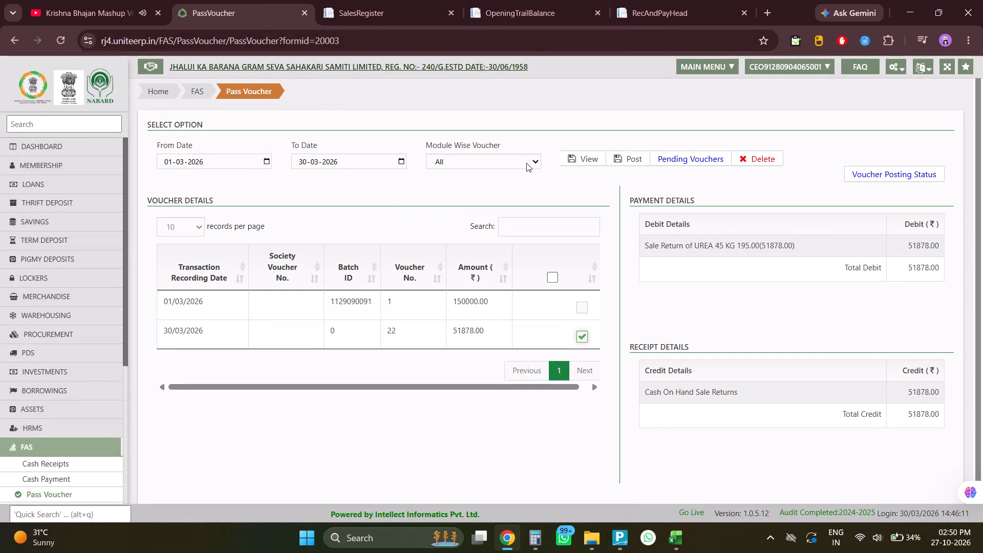
Return to the services home page and open the Merchandise module.
click(16, 87)
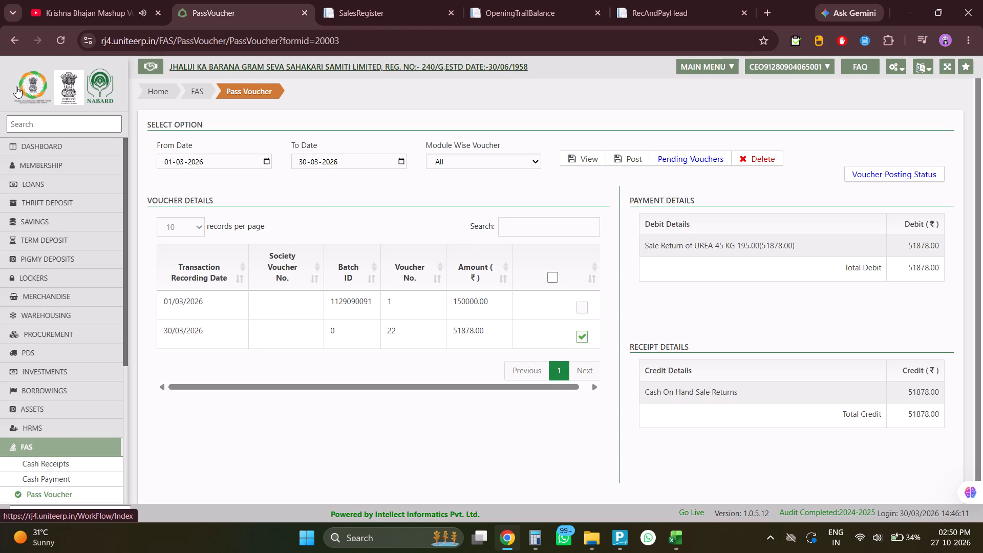
click(717, 172)
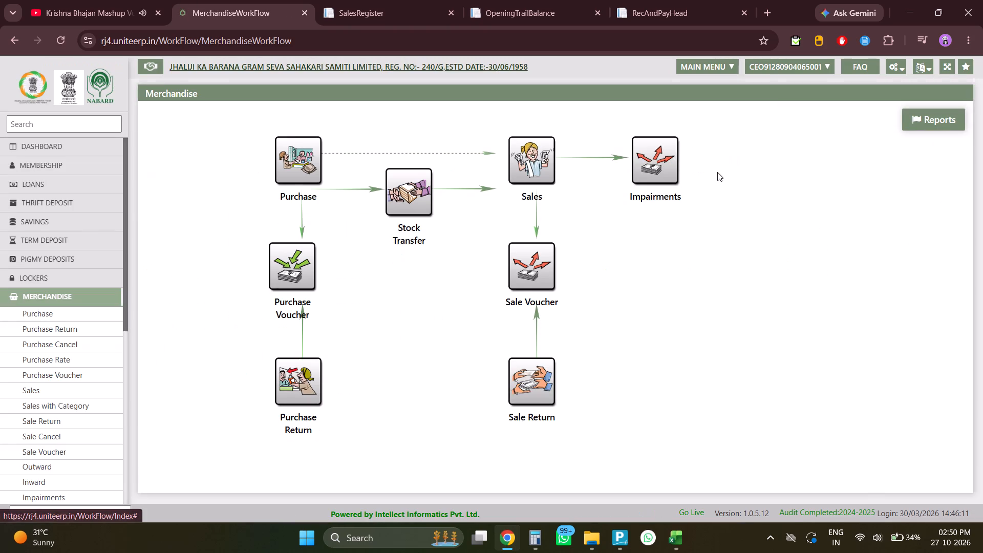
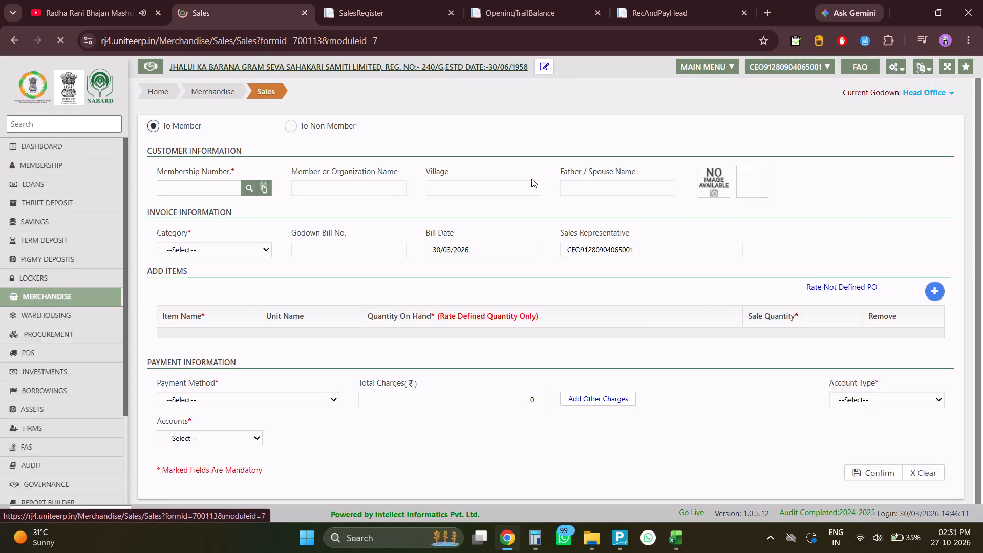
Switch to the Excel workbook and check the POTASH quantity difference in the KHAD STOCK sheet.
key(alt+Tab)
key(alt+Tab)
key(Right)
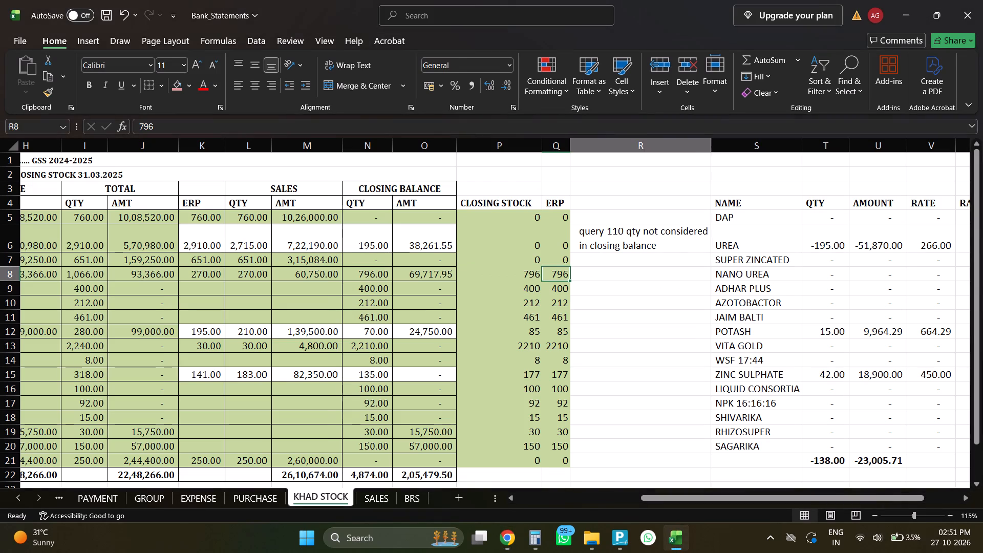
key(Right)
key(Right)
key(Right)
key(Down)
key(Down)
key(Down)
key(Down)
key(Left)
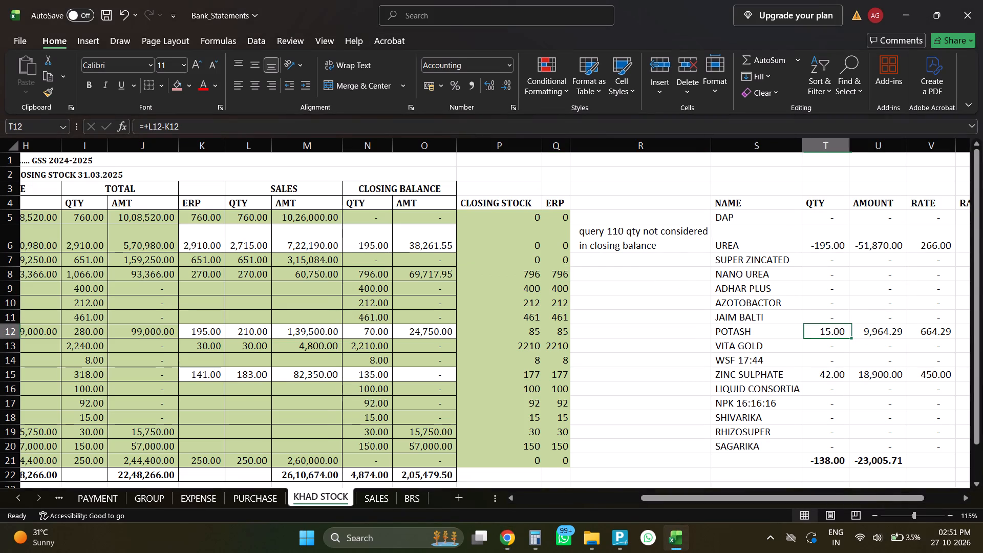
key(alt+Tab)
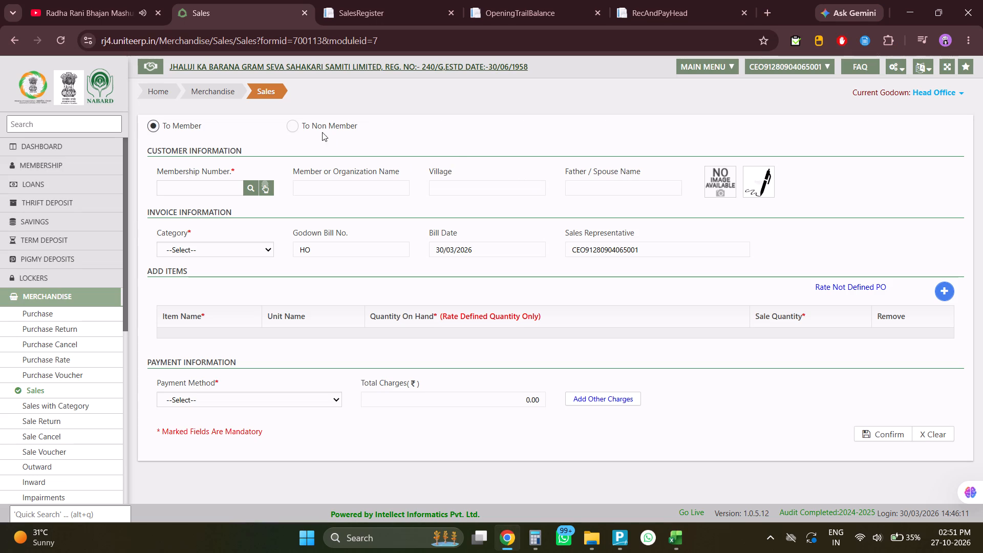
Back in the browser's Sales form, start a non-member sale in the Fertilizers category with POTASH as the first item.
click(293, 130)
click(228, 286)
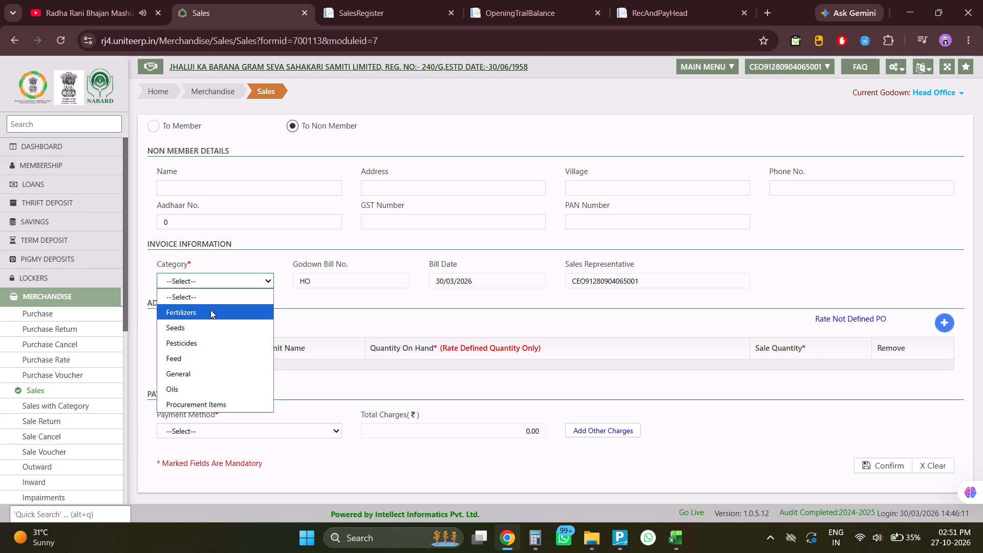
click(210, 312)
click(939, 325)
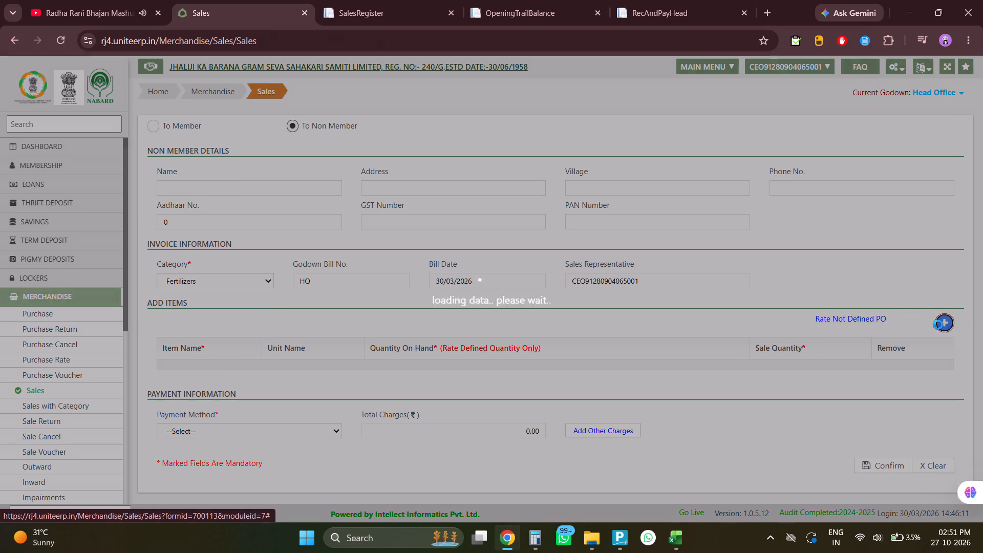
click(236, 378)
text(pot)
key(Return)
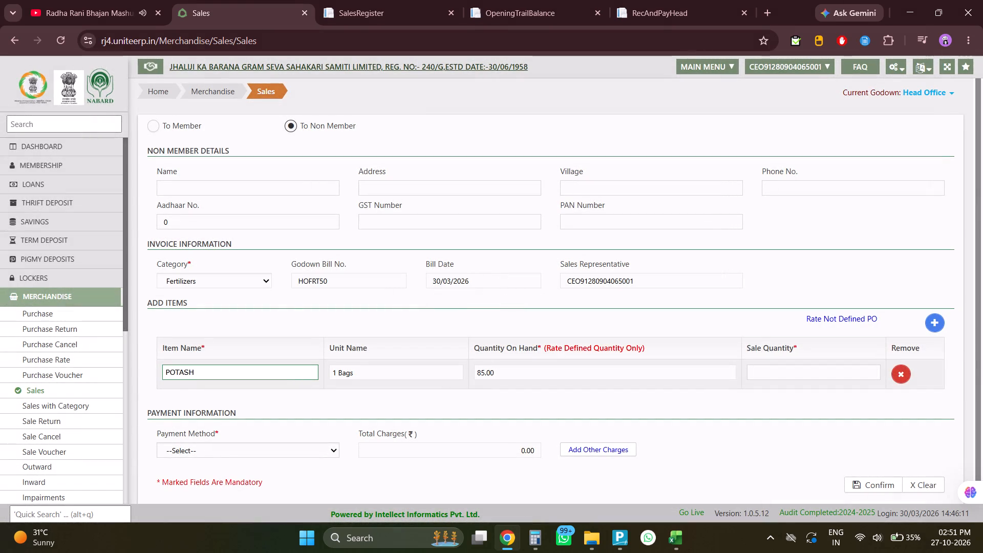
key(Tab)
key(alt+Tab)
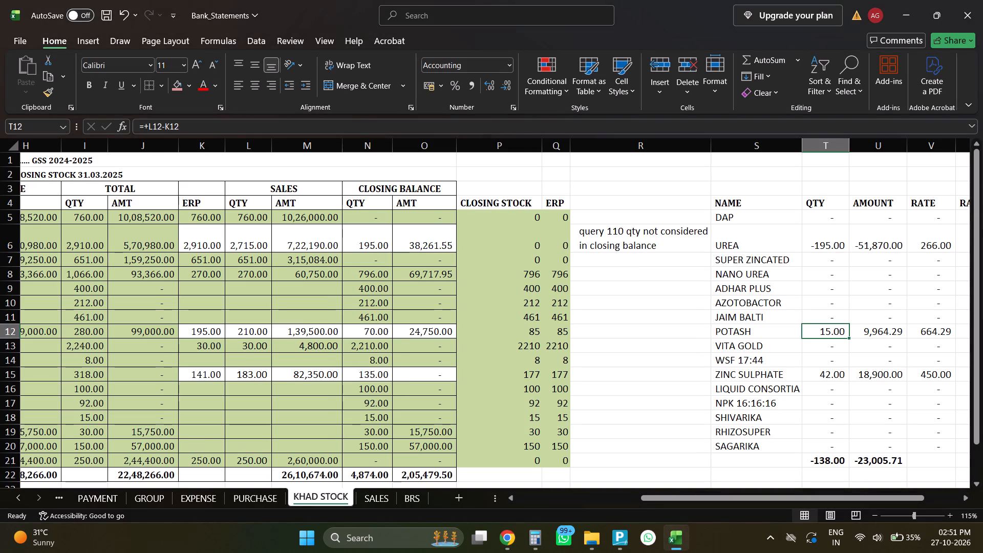
key(alt+Tab)
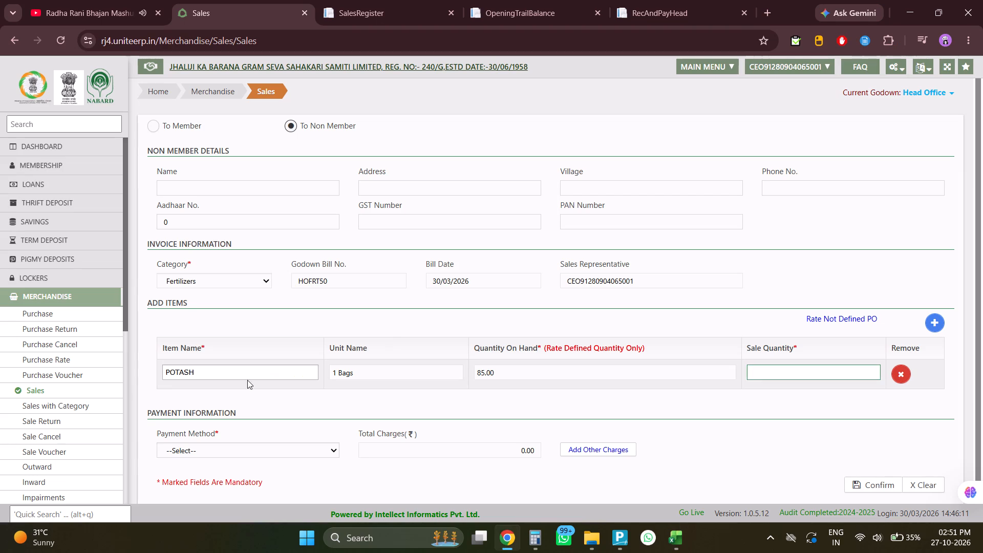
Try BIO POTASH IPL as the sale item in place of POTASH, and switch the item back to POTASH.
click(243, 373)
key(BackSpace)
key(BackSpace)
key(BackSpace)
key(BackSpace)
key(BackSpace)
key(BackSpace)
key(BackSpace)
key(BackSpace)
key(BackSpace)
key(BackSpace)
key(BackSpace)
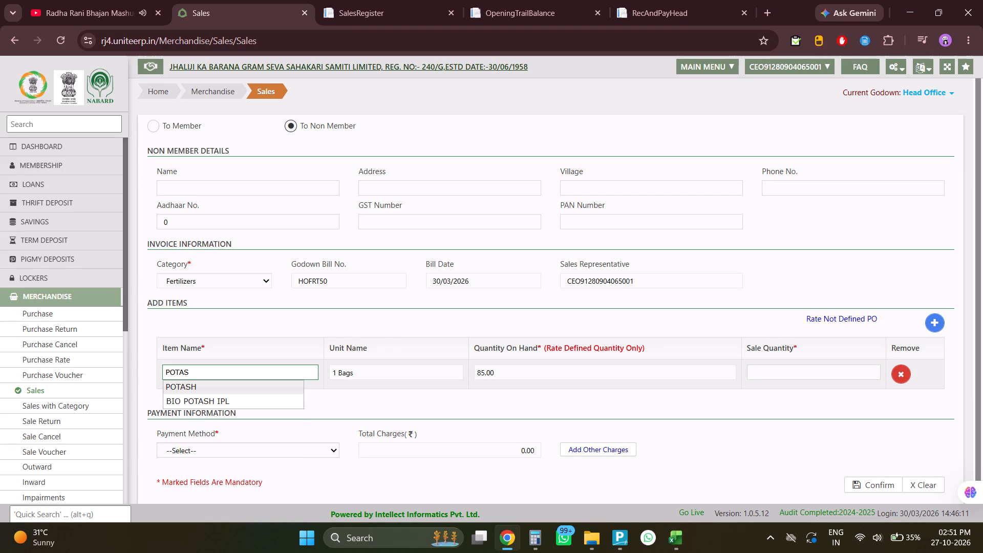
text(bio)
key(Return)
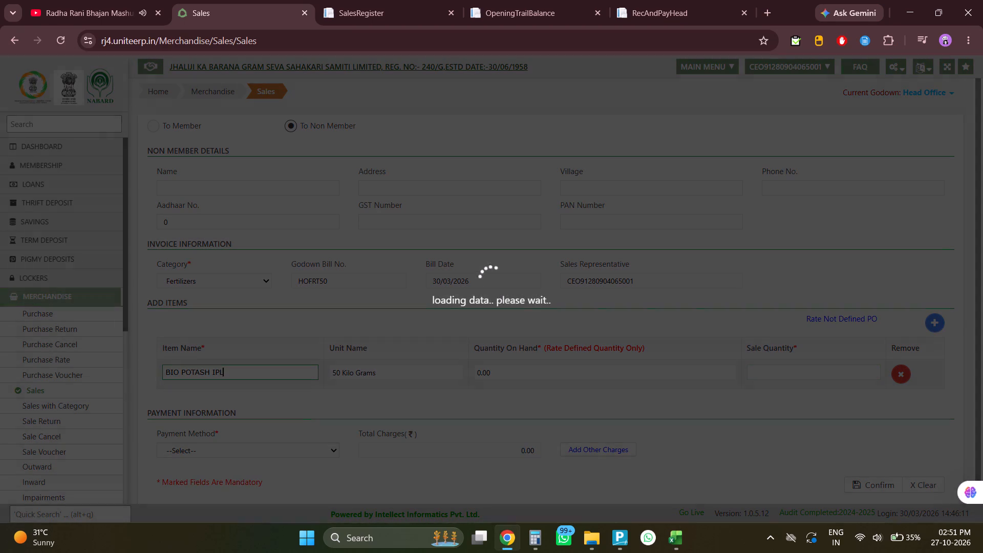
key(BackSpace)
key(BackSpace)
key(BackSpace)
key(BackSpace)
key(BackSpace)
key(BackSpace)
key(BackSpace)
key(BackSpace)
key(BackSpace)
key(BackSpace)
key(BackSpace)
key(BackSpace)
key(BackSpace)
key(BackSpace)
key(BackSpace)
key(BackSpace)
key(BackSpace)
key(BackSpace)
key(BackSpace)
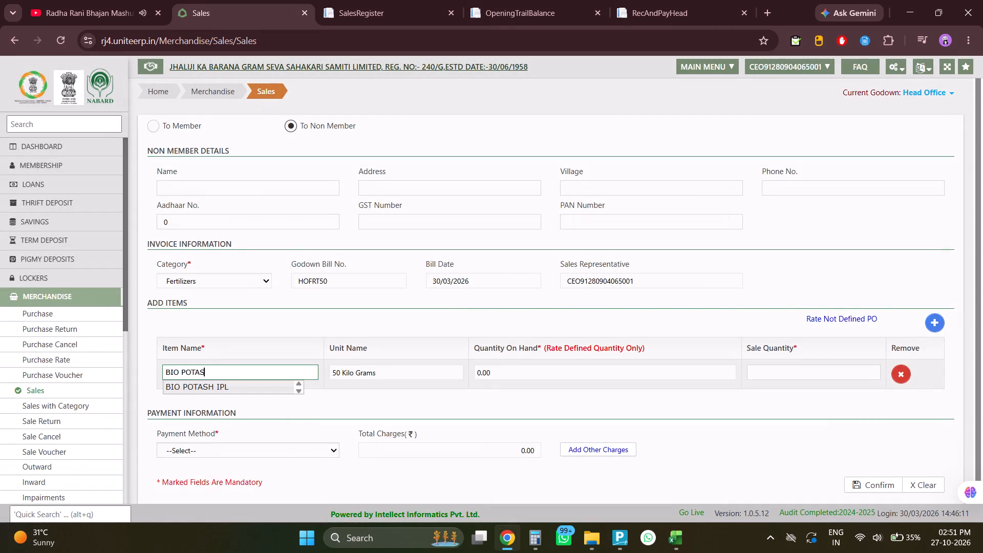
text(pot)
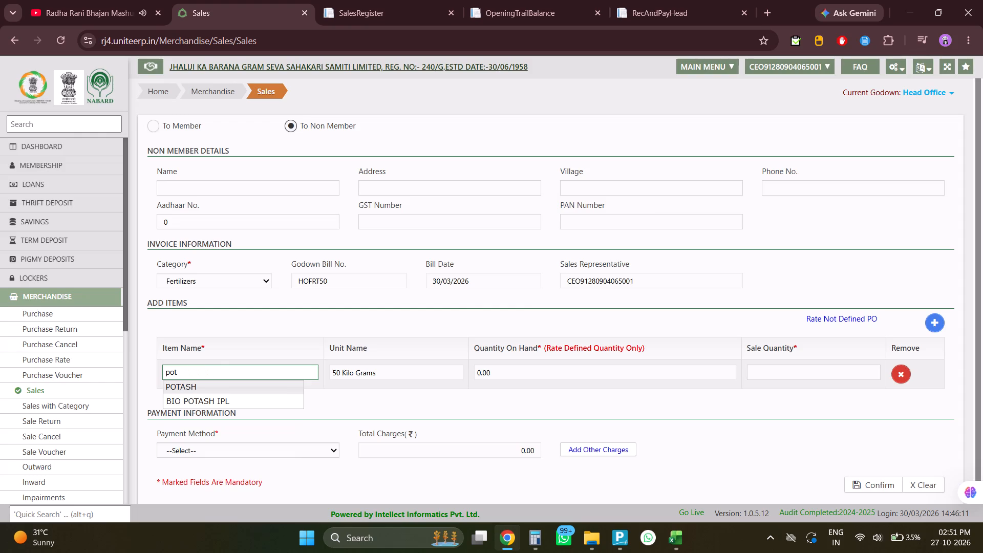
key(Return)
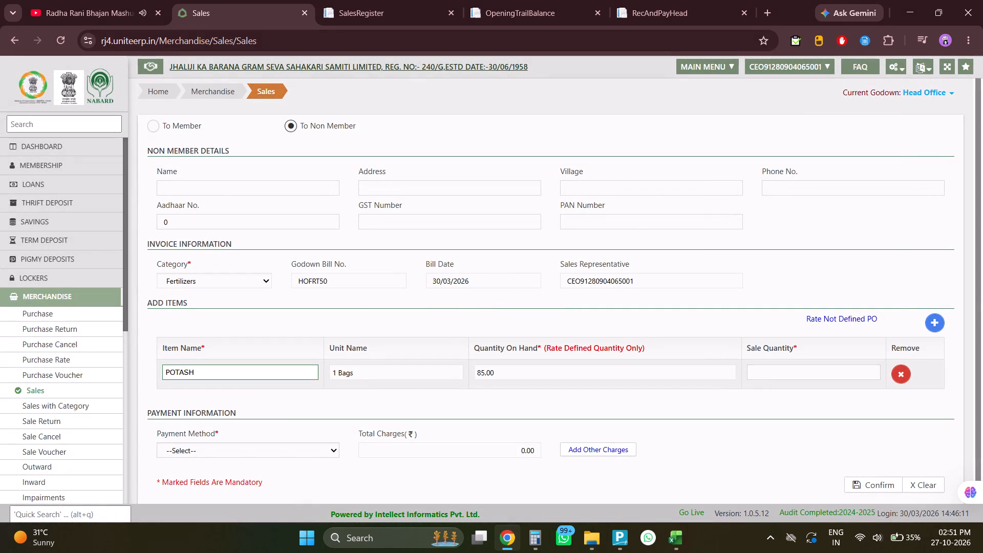
Set the POTASH sale quantity to 15, matching the KHAD STOCK sheet.
click(758, 373)
key(alt+Tab)
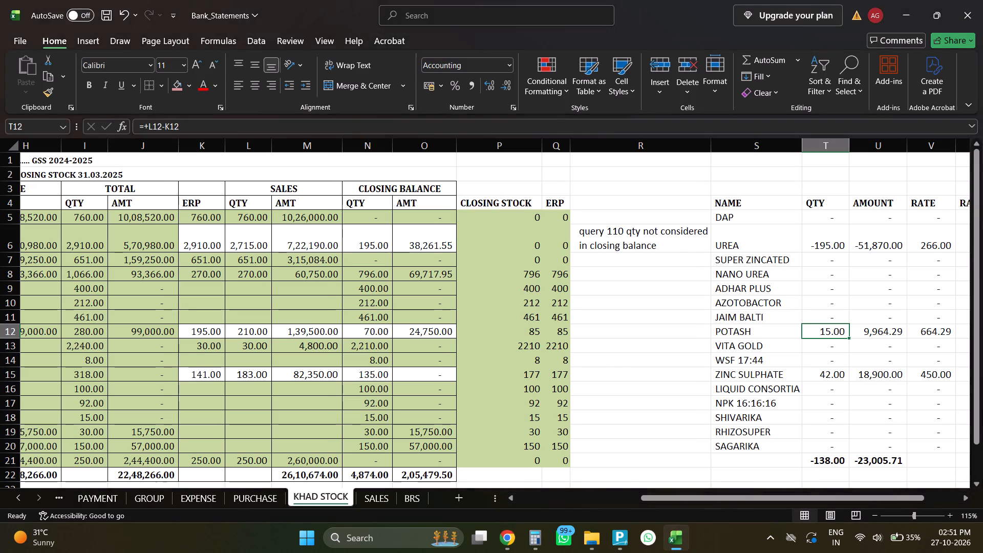
key(alt+Tab)
text(15)
click(622, 407)
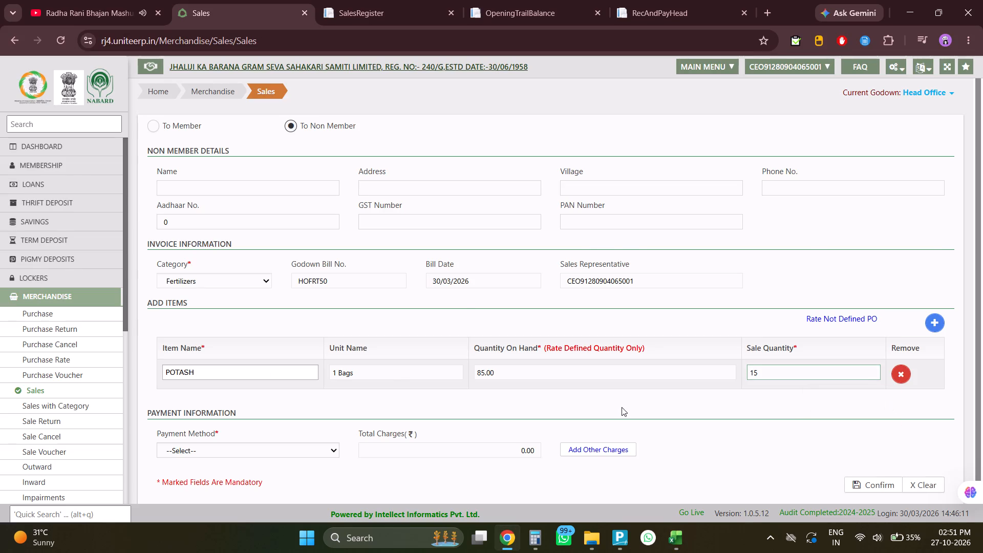
Look up the ZINC SULPHATE row in the KHAD STOCK sheet and add a second item row to the sale.
key(alt+Tab)
key(Down)
key(Down)
key(Down)
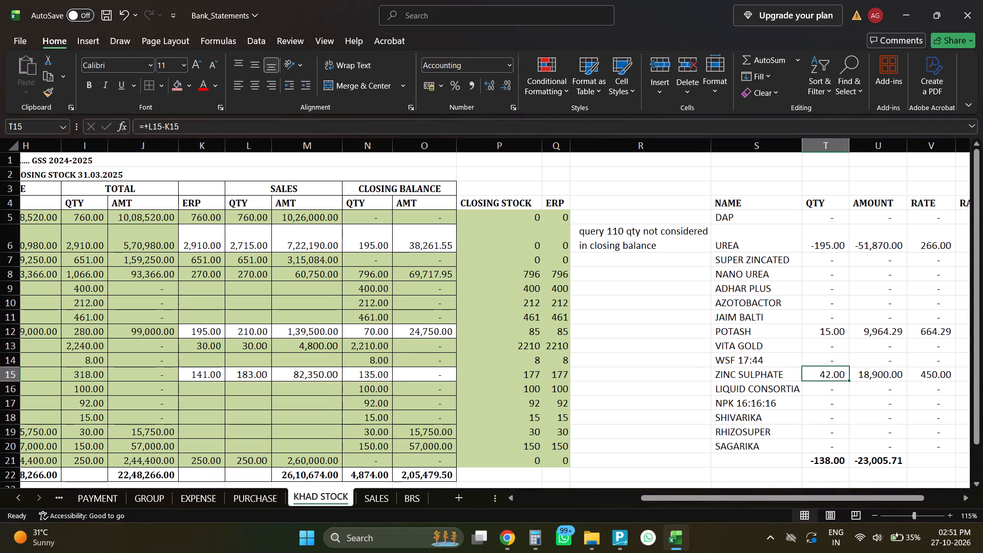
key(Left)
key(alt+Tab)
click(925, 315)
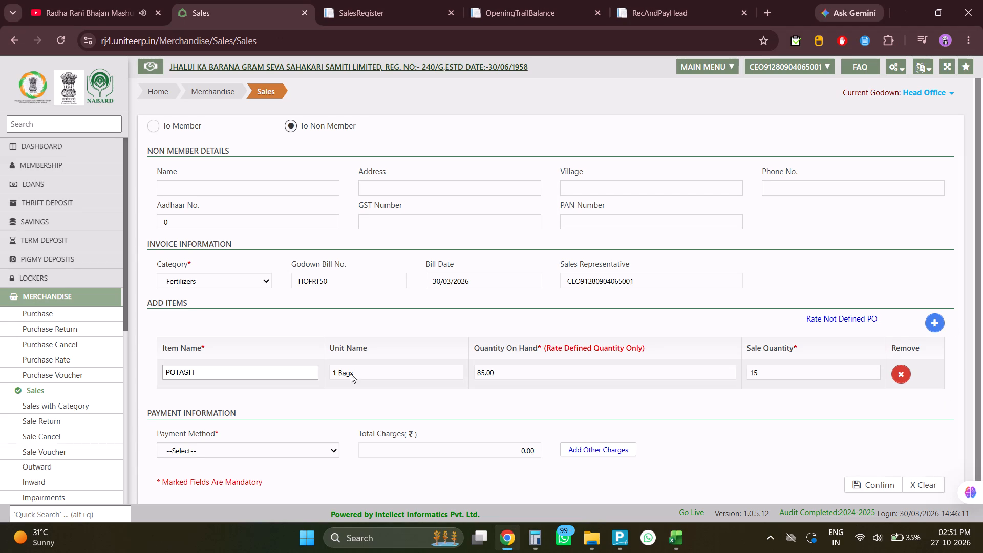
click(939, 323)
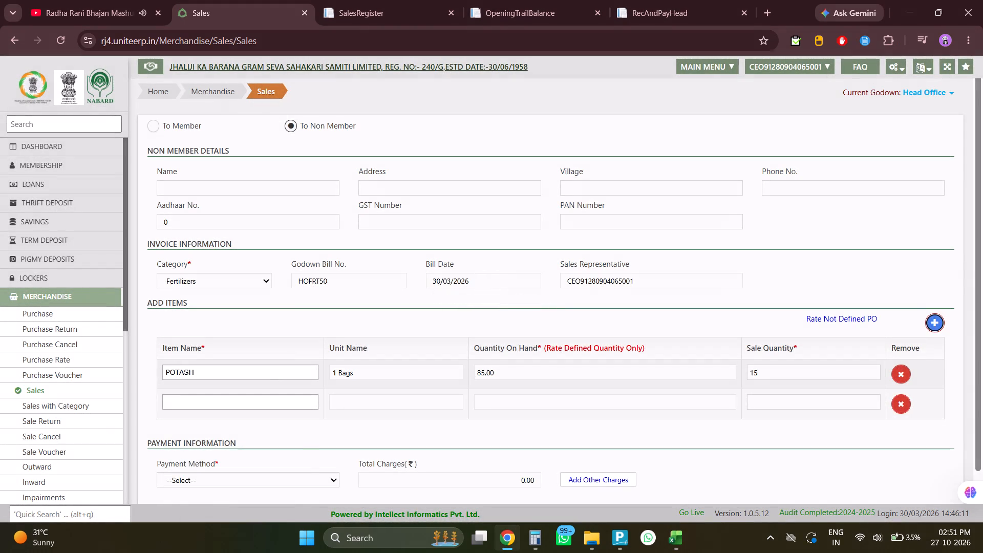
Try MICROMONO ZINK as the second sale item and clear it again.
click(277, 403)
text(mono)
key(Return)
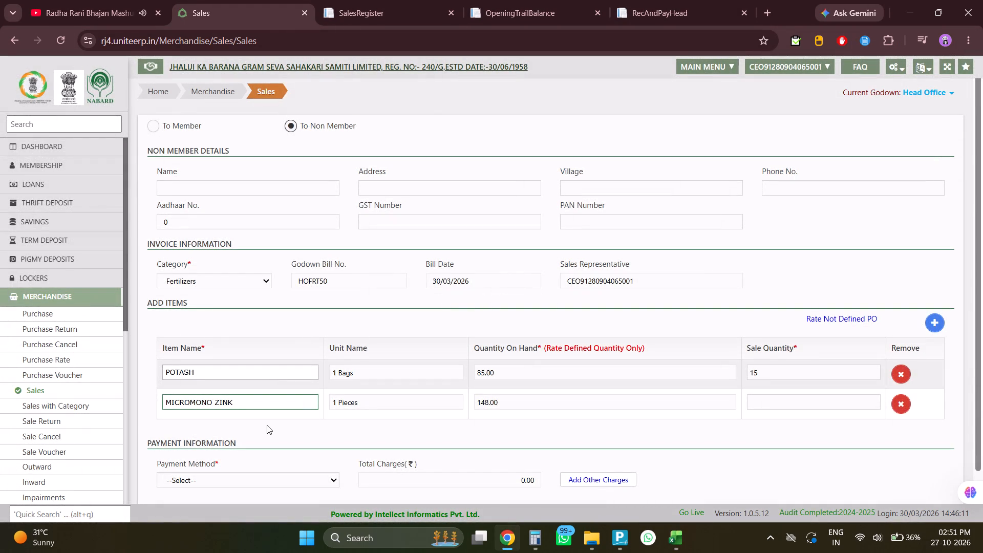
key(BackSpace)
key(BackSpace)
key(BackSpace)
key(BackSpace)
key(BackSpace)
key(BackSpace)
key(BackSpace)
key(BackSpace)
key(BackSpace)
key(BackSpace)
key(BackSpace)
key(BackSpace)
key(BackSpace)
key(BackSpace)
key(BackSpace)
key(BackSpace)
Set the second sale item to ZINK SULPHATE with a sale quantity of 29.
text(zinc)
key(BackSpace)
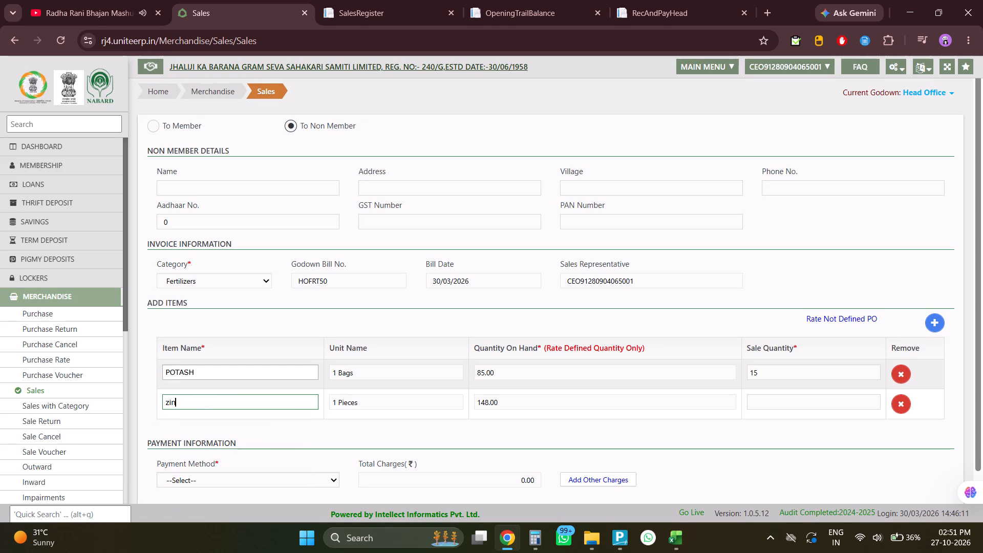
key(Return)
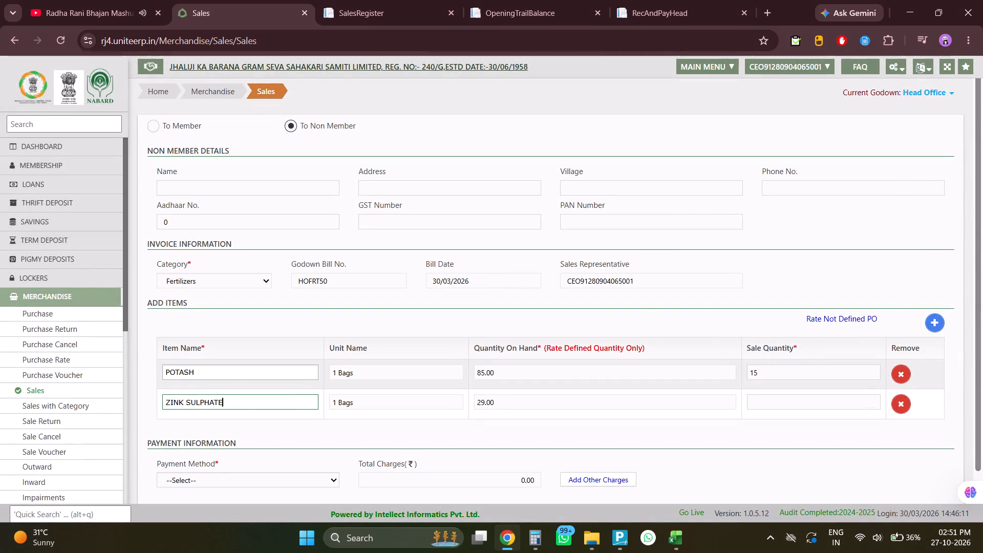
key(alt+Tab)
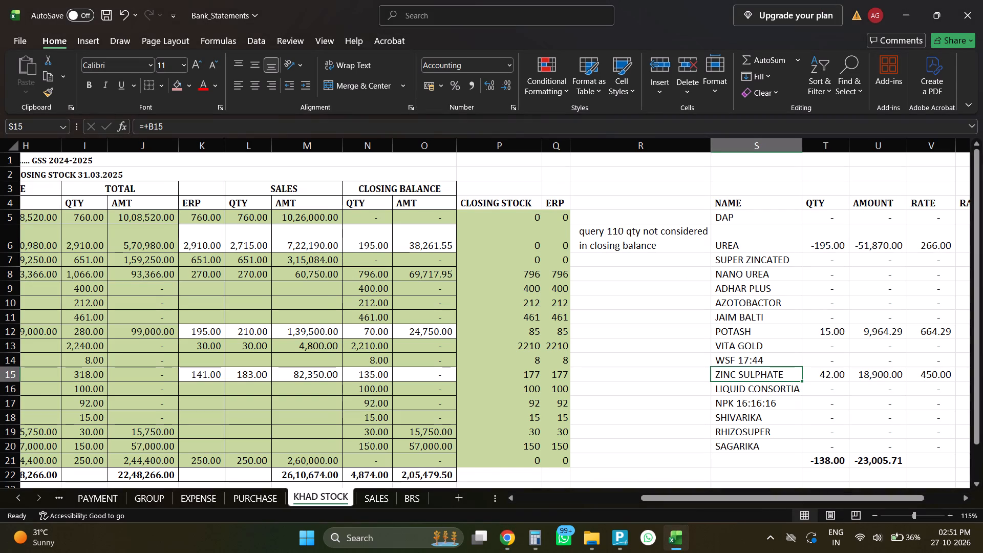
key(alt+Tab)
key(Tab)
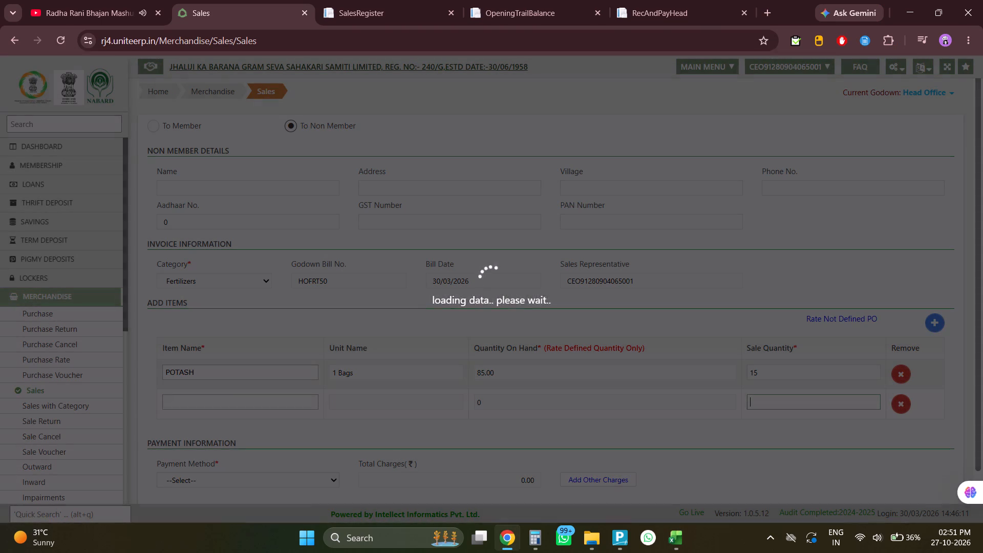
click(190, 404)
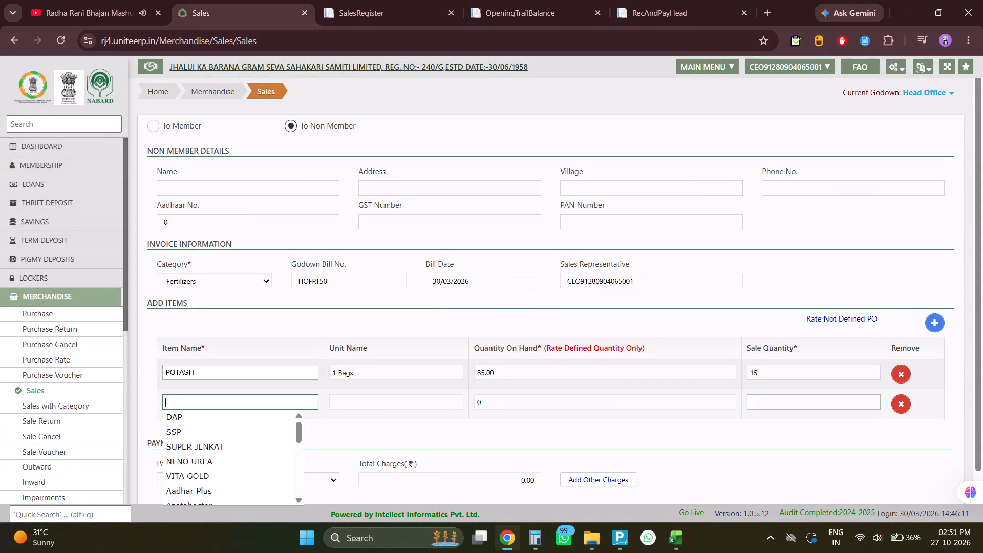
text(zi)
key(n)
key(Return)
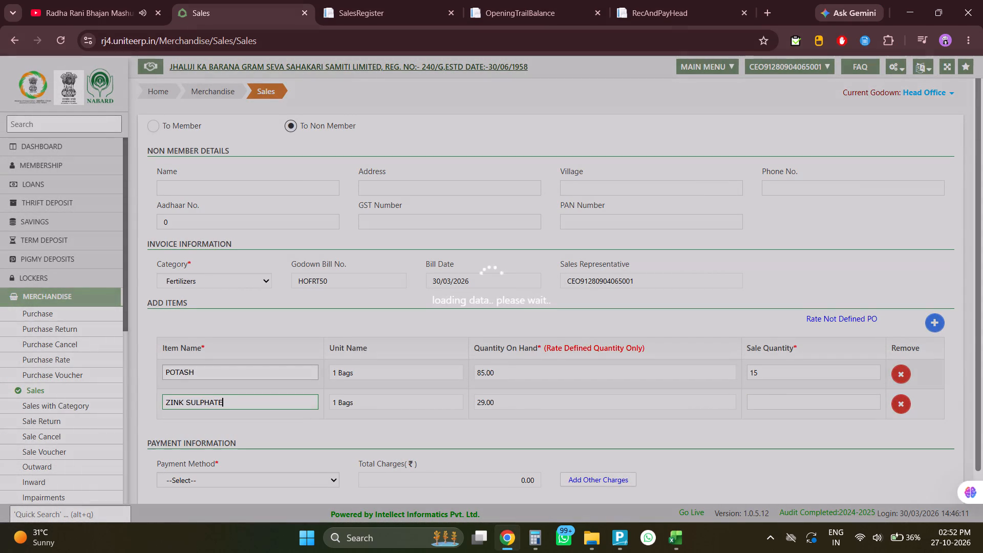
click(763, 408)
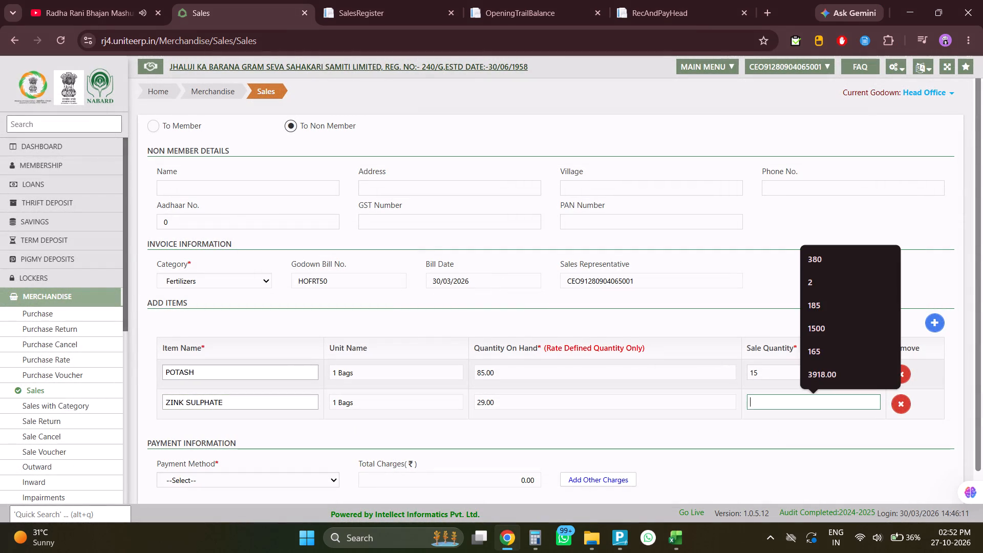
text(29)
click(759, 450)
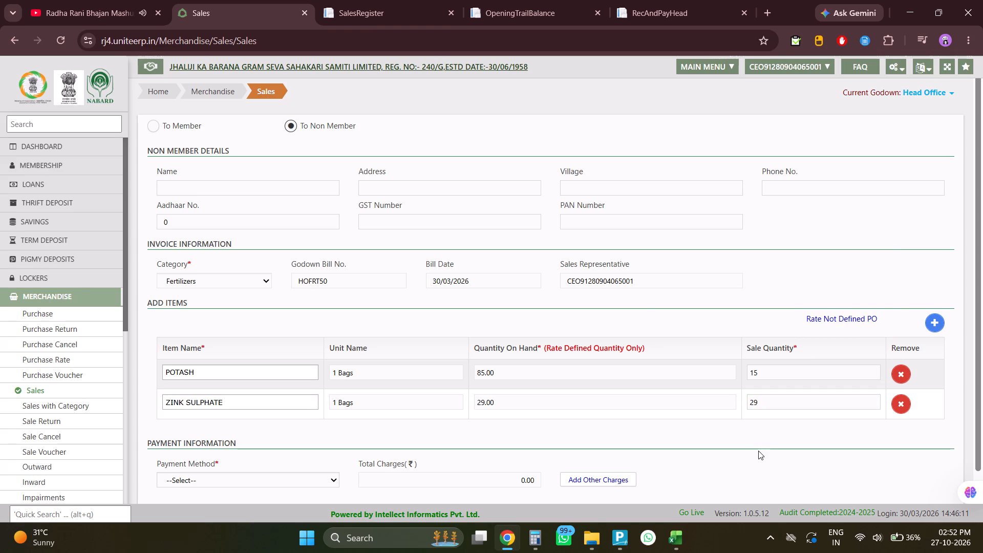
Check the ZINC SULPHATE amount, rate and rate per unit in the Excel KHAD STOCK sheet.
key(alt+Tab)
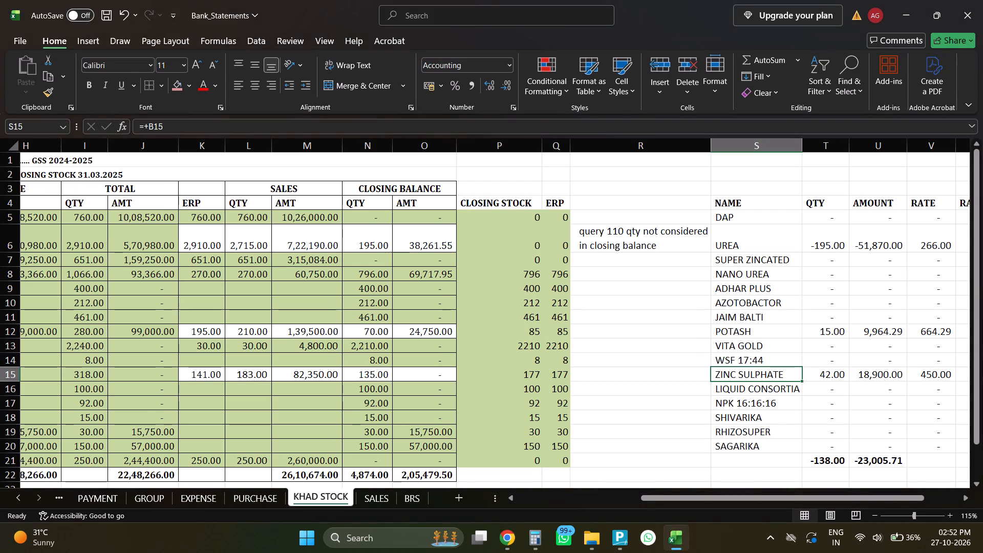
click(878, 376)
click(916, 376)
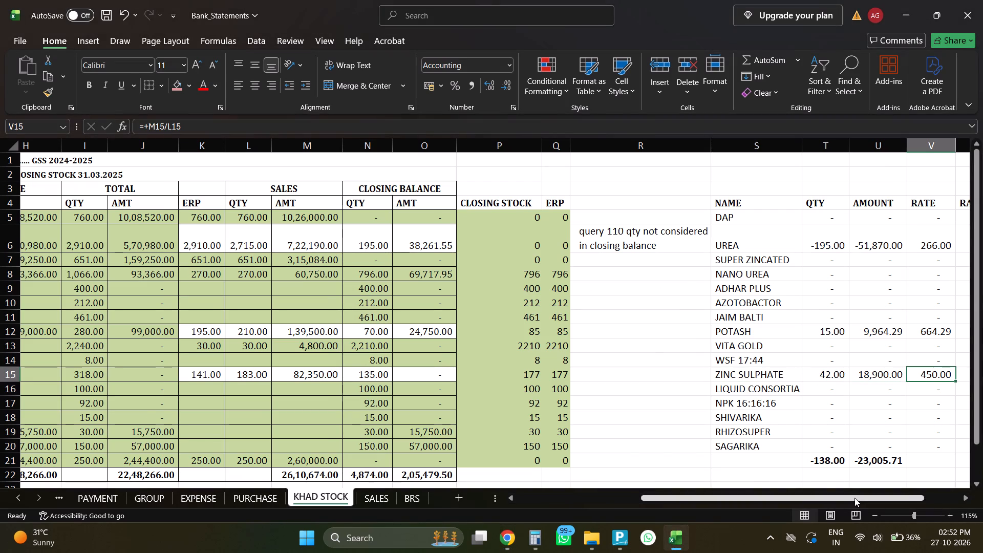
drag(854, 498, 882, 492)
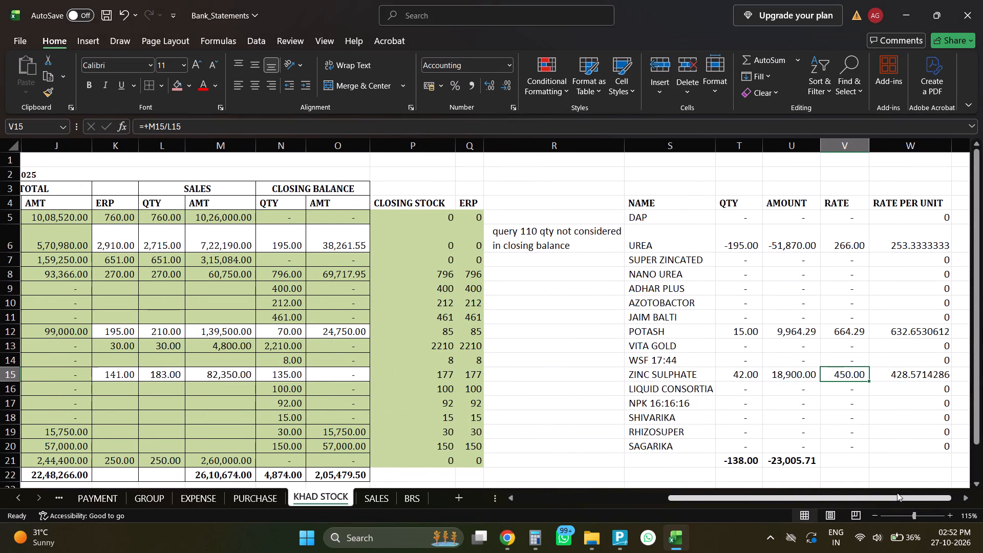
click(897, 500)
Trace the ZINC SULPHATE row from its opening balance through purchases, sales and closing stock to the quantity difference and rate.
drag(845, 494, 529, 477)
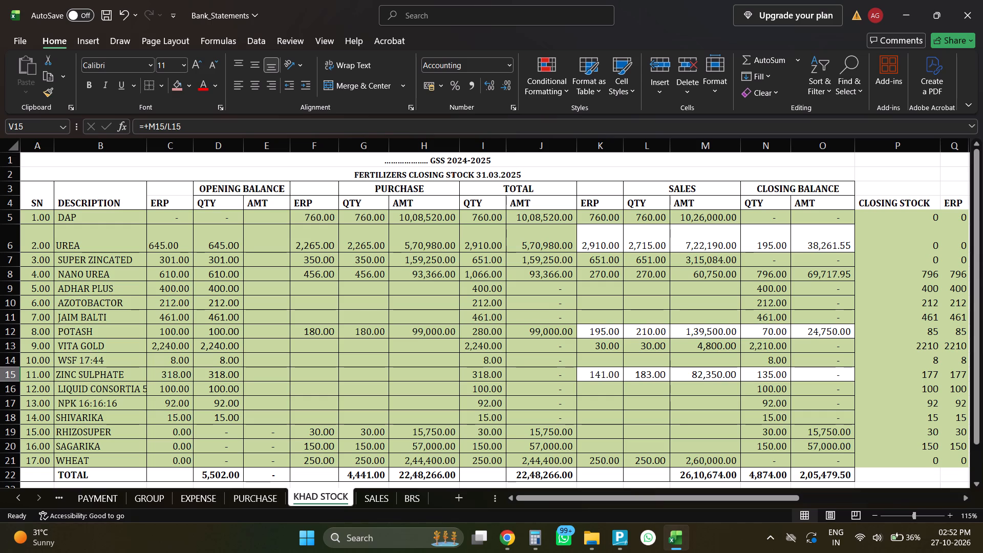
click(87, 370)
key(Right)
key(Right)
key(Right)
key(Right)
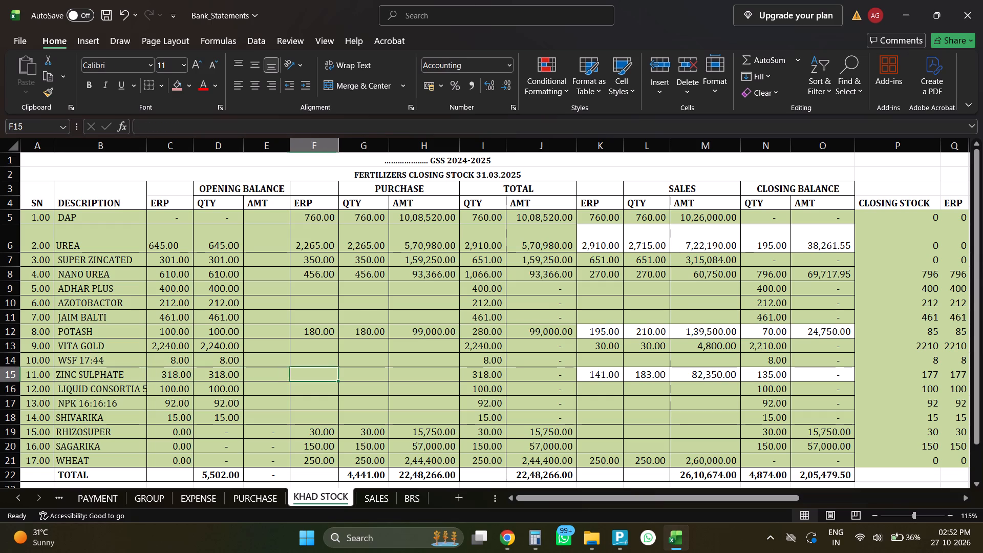
key(Right)
key(Right)
key(Right)
key(Right)
key(Right)
key(Right)
key(Right)
key(Right)
key(Right)
key(Right)
key(Right)
key(Right)
key(Right)
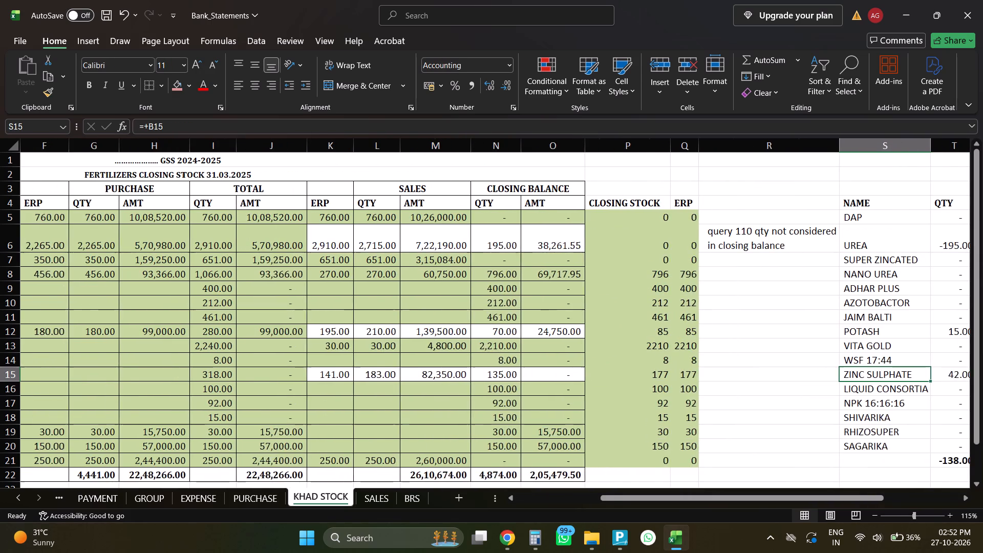
key(Right)
key(Right)
key(Left)
key(Right)
key(Left)
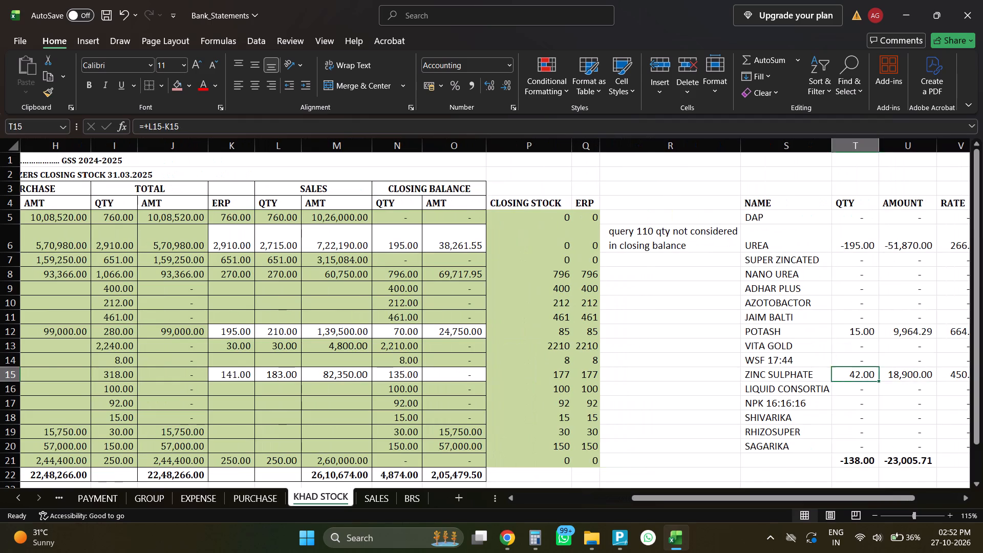
key(Right)
key(Right)
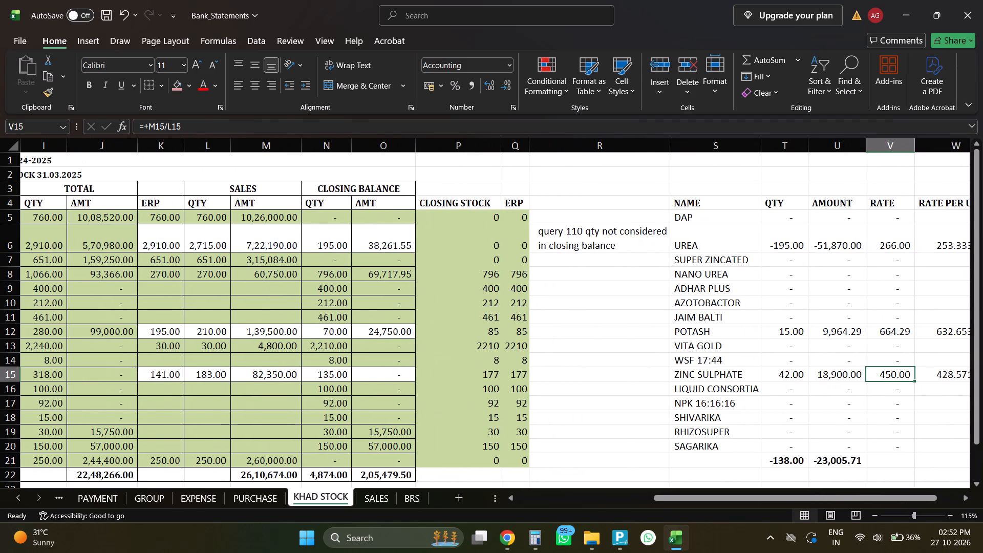
Open the StockRegister PDF from the JHALI JI KA BARANA GSS folder and examine its fertilizer stock and sales rows.
key(Left)
key(Left)
key(alt+Tab)
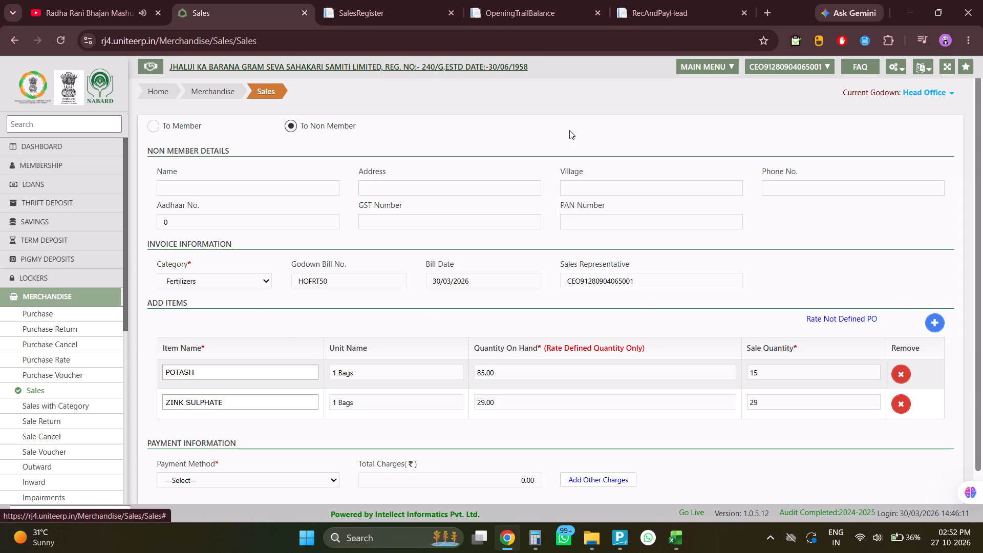
key(alt+Tab)
key(alt+Tab)
key(alt+Tab)
key(alt+Tab)
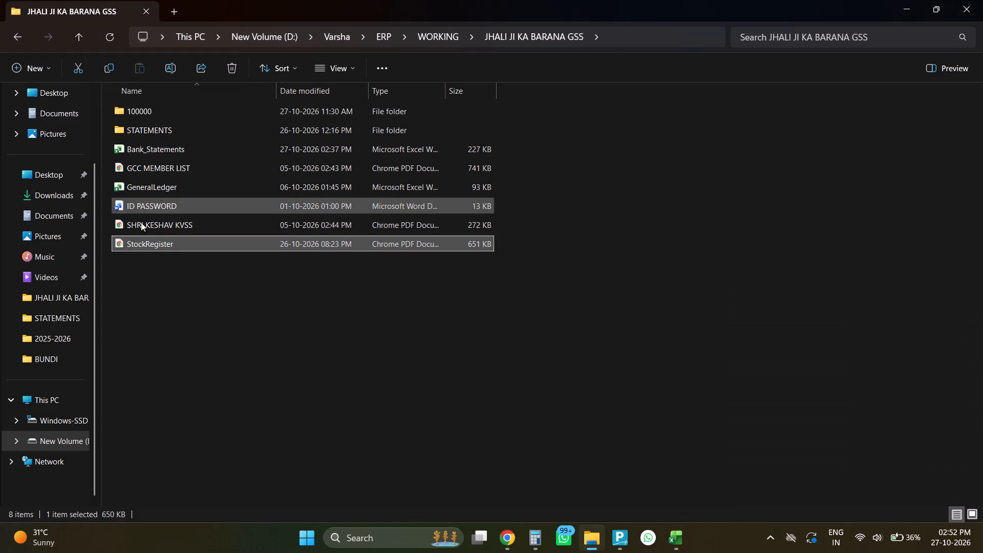
double_click(152, 241)
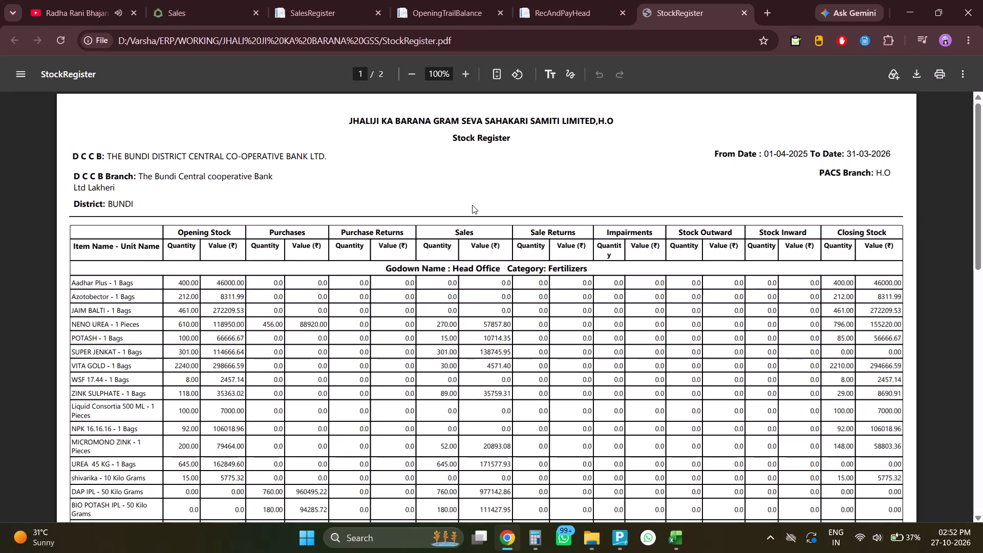
click(467, 76)
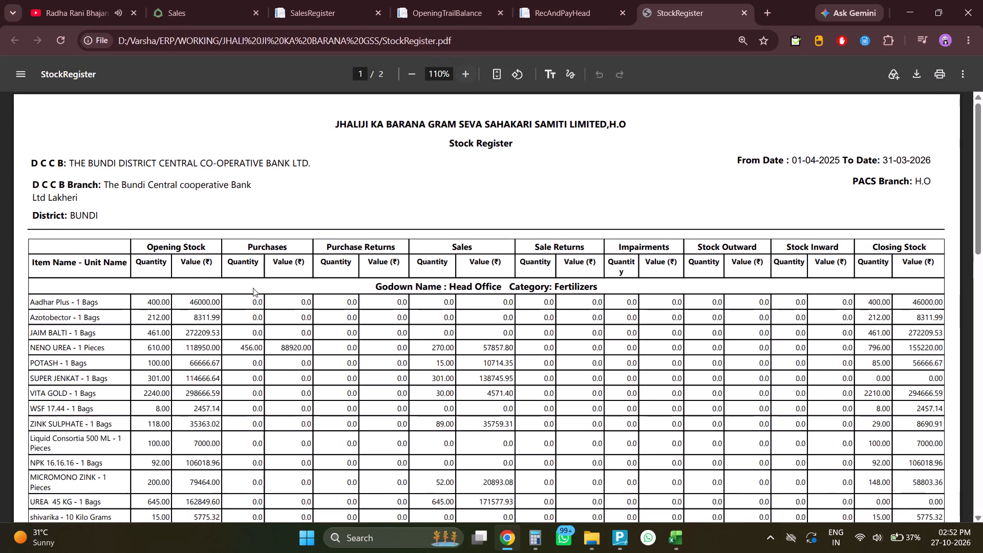
scroll(175, 338, down, 2)
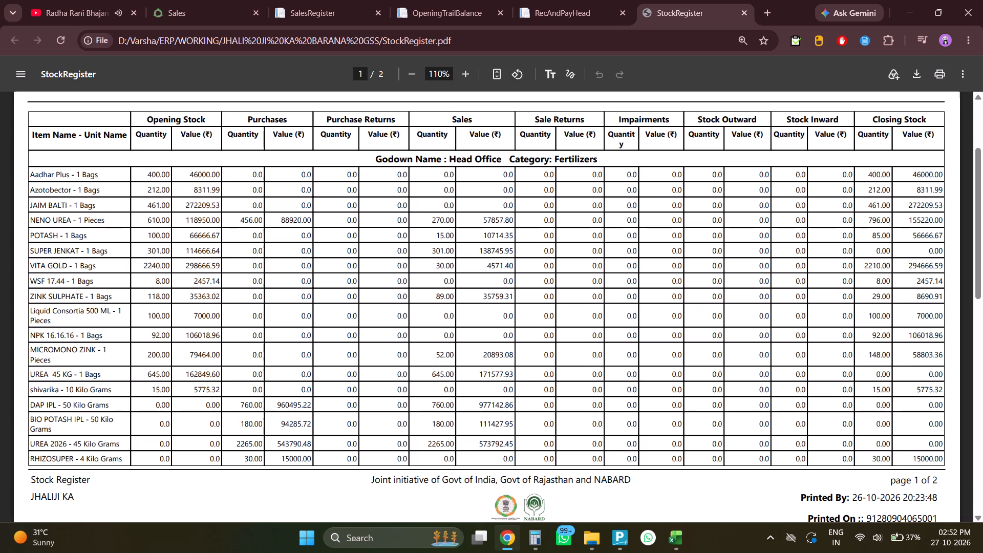
key(alt+Tab)
key(alt+Tab)
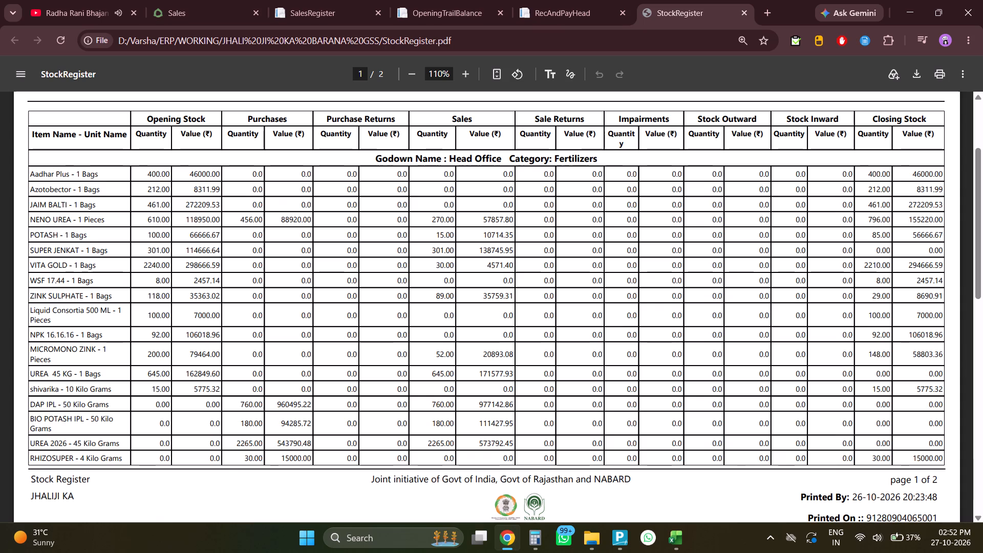
scroll(107, 387, down, 4)
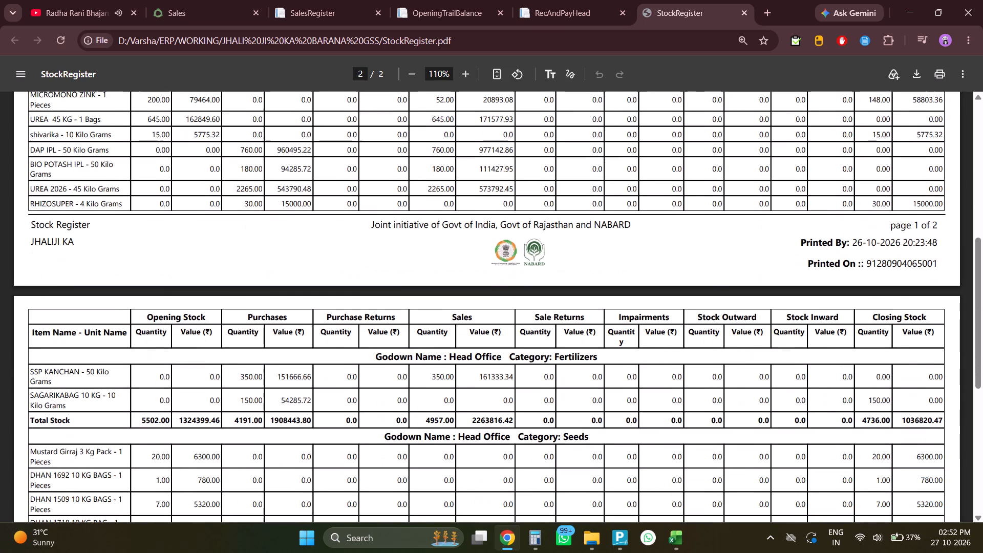
scroll(107, 387, down, 2)
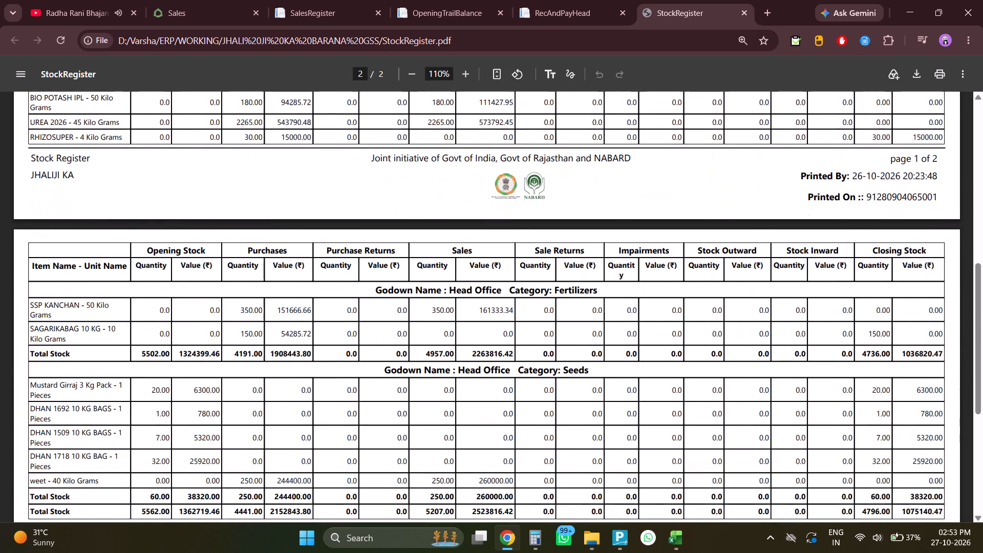
scroll(107, 387, up, 8)
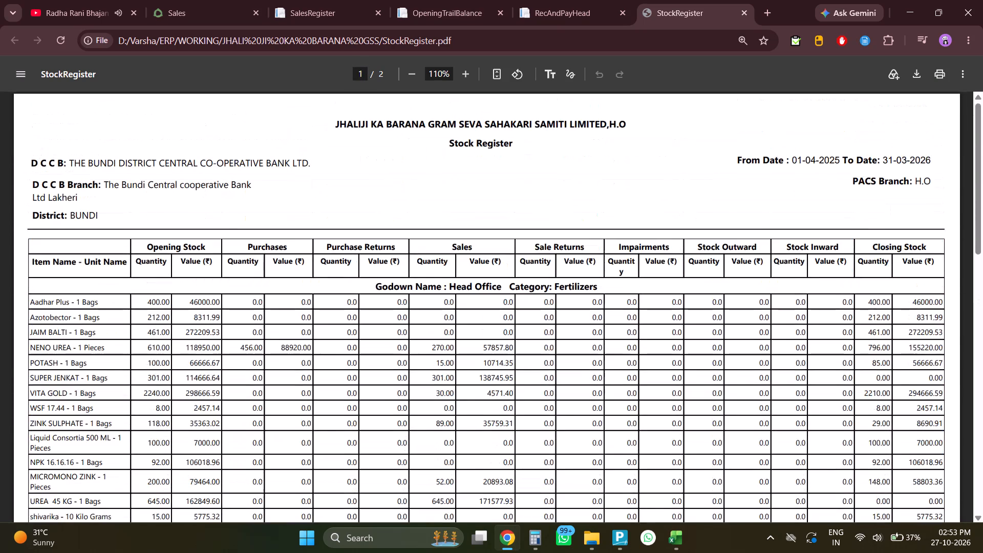
Add a third item row to the non-member fertilizer sale and pick MICROMONO ZINK for it.
click(185, 0)
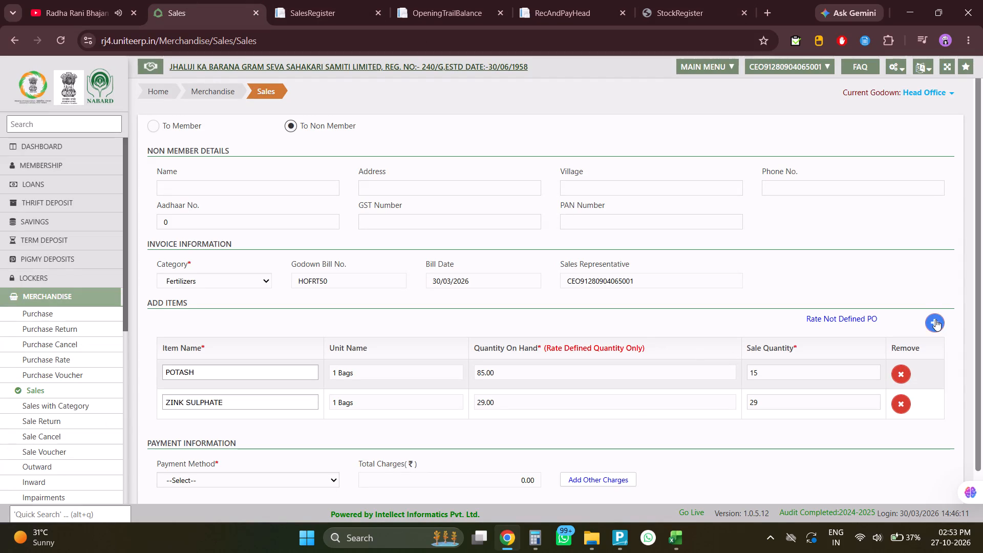
click(935, 320)
click(189, 436)
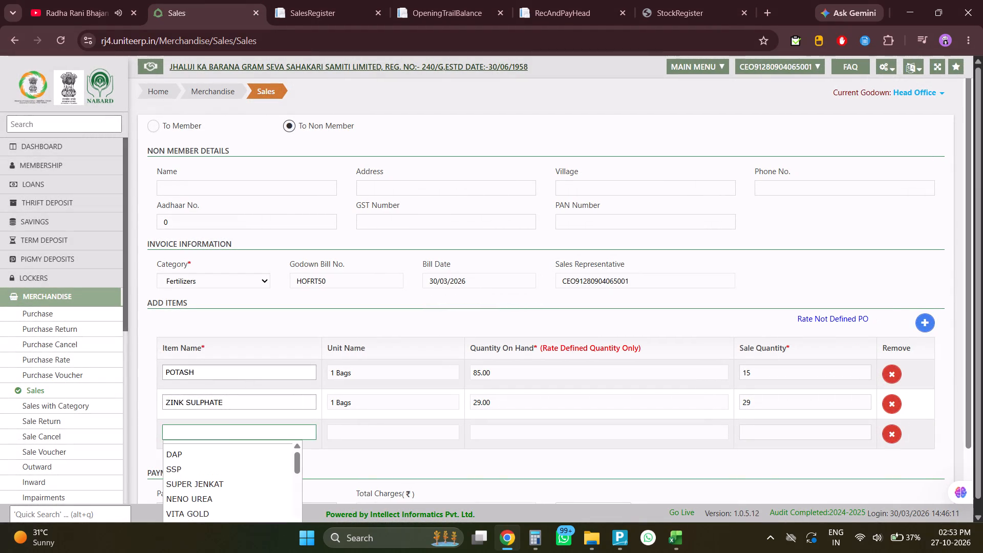
text(zi)
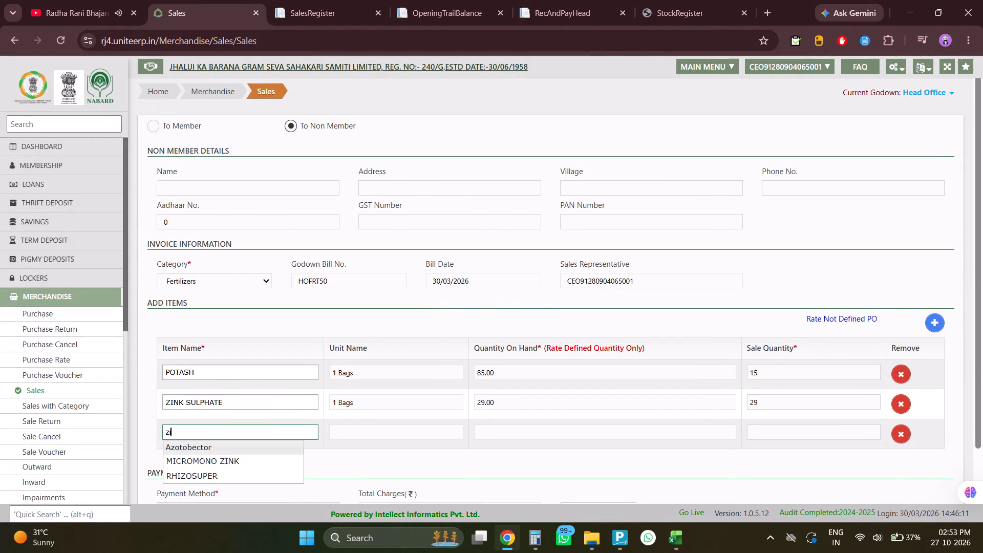
key(Return)
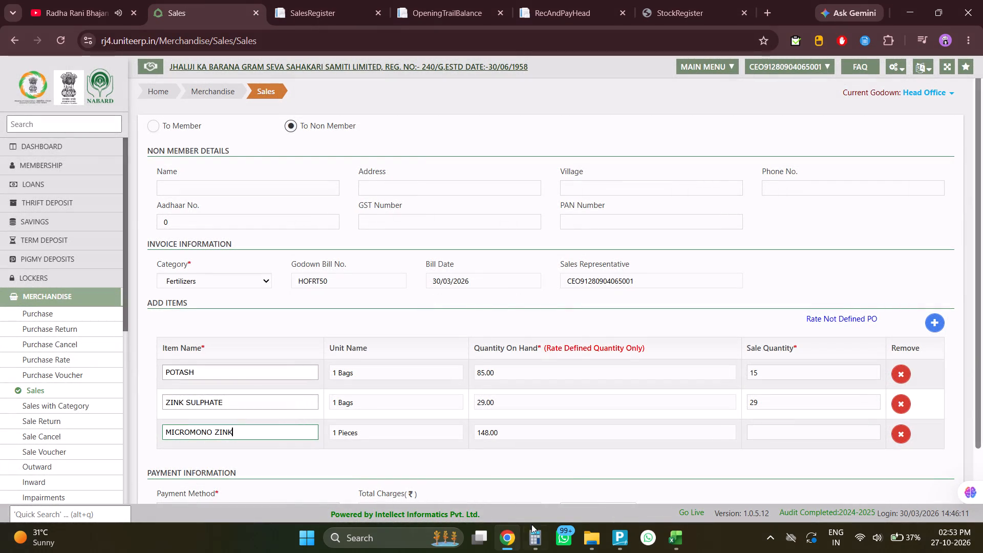
Calculate 29 minus 42 in Calculator, using the ZINC SULPHATE quantity difference from the Excel KHAD STOCK sheet.
key(super+2)
key(Escape)
text(29-)
key(alt+Tab)
key(alt+Tab)
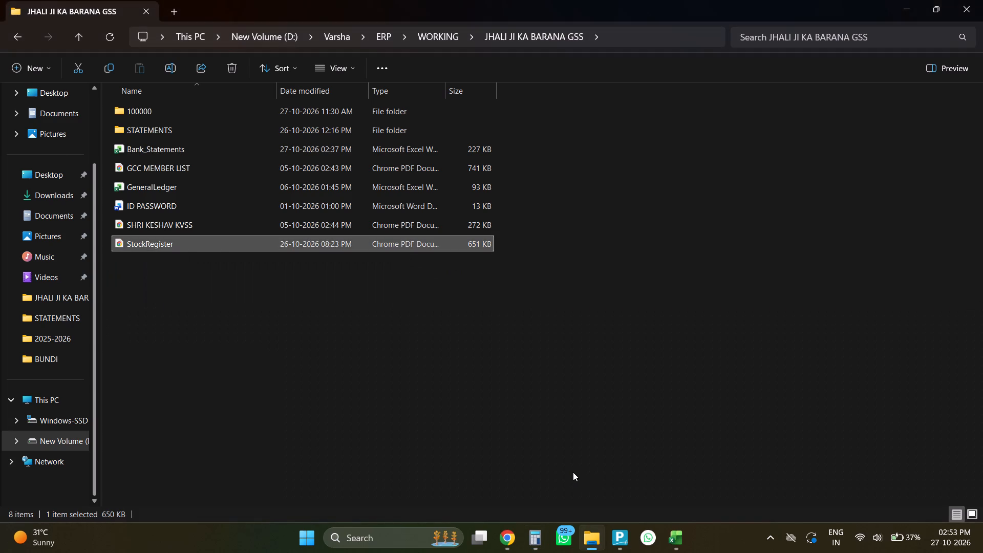
key(alt+Tab)
key(alt+Tab)
key(alt+Tab)
key(alt+Tab)
key(alt+Tab)
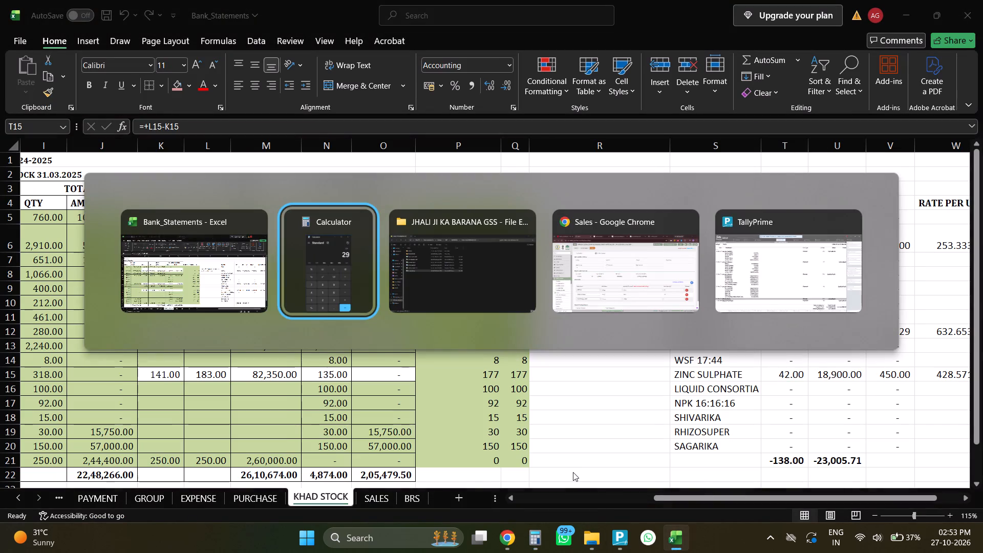
text(---42-)
key(alt+Tab)
key(alt+Tab)
key(alt+Tab)
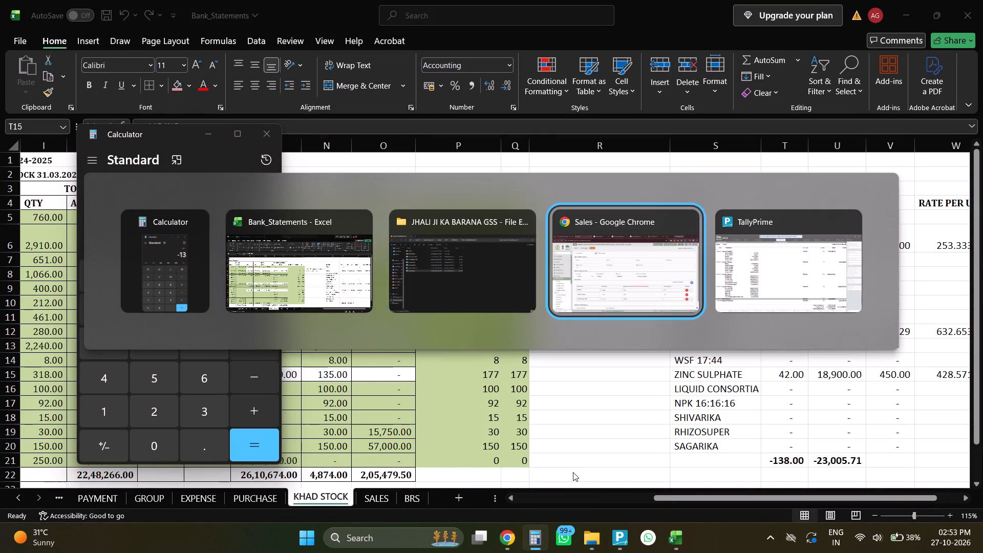
Select MICROMONO ZINK again as the third sale item and give it a sale quantity of 13.
key(Tab)
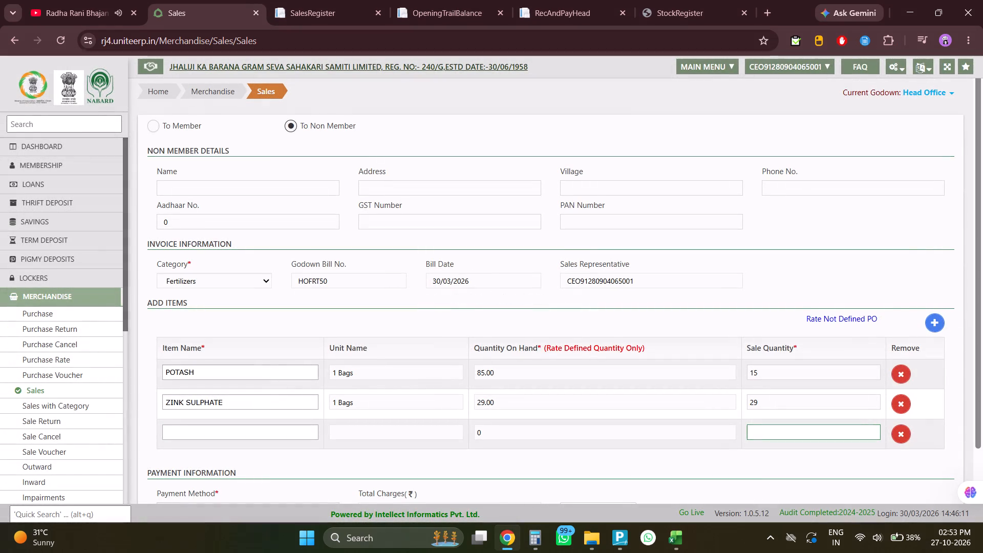
click(282, 431)
text(mon)
key(Return)
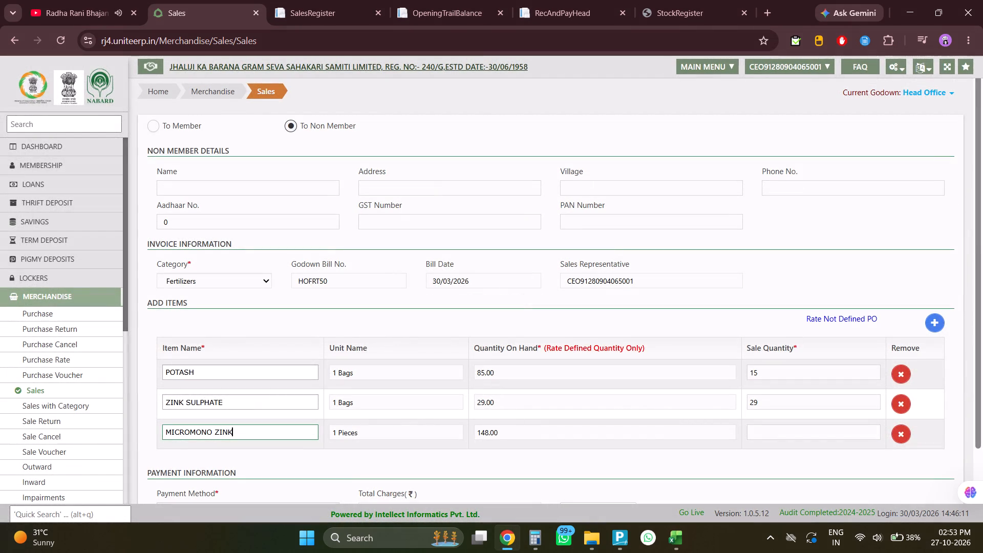
key(Tab)
key(alt+Tab)
key(alt+Tab)
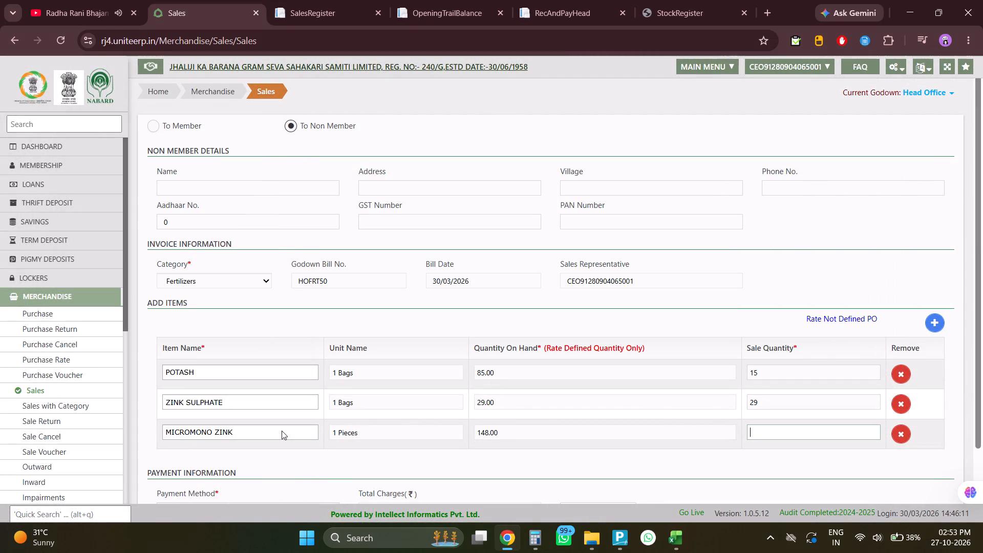
text(13)
click(485, 480)
key(alt+Tab)
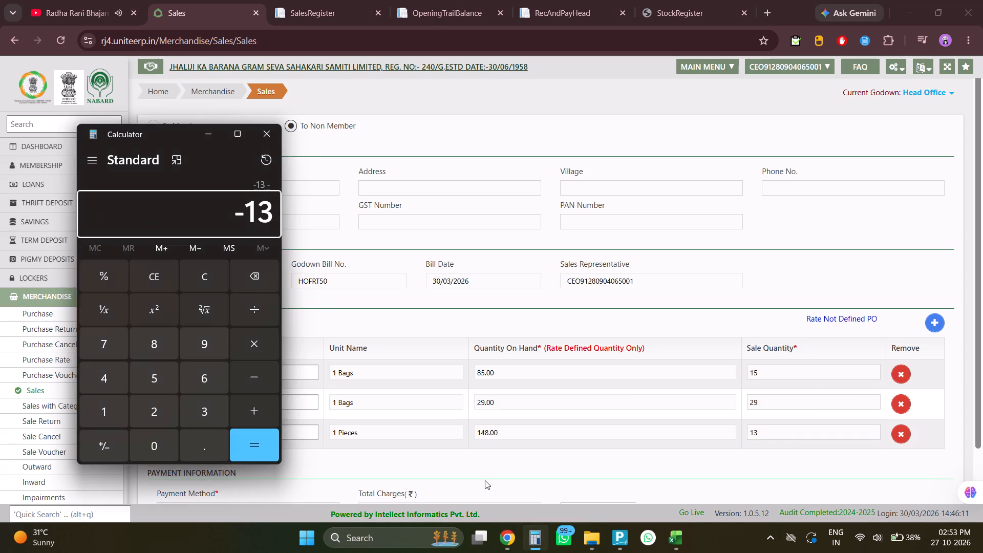
key(alt+Tab)
Set the sale's payment method to Cash and proceed to the bill details.
scroll(322, 295, down, 4)
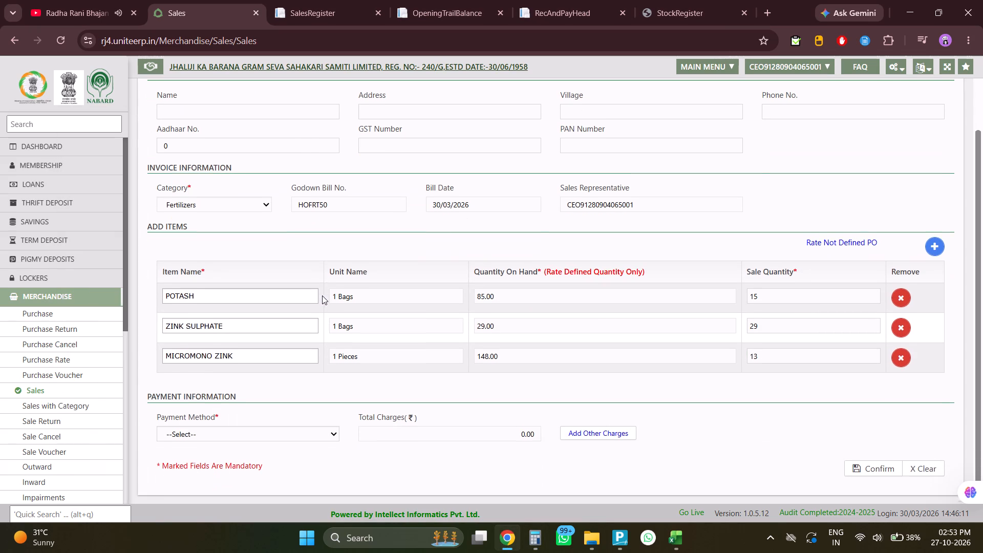
click(203, 439)
click(193, 458)
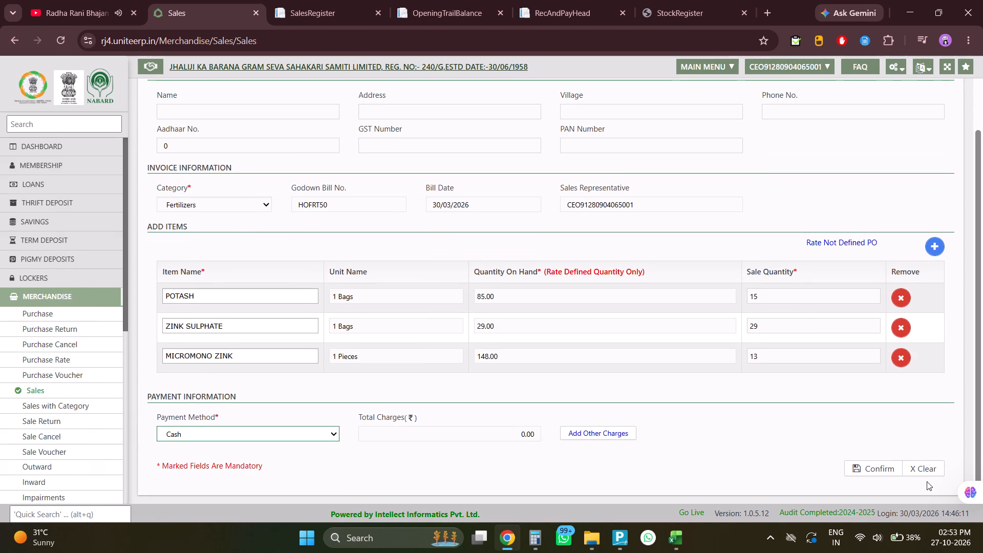
click(868, 462)
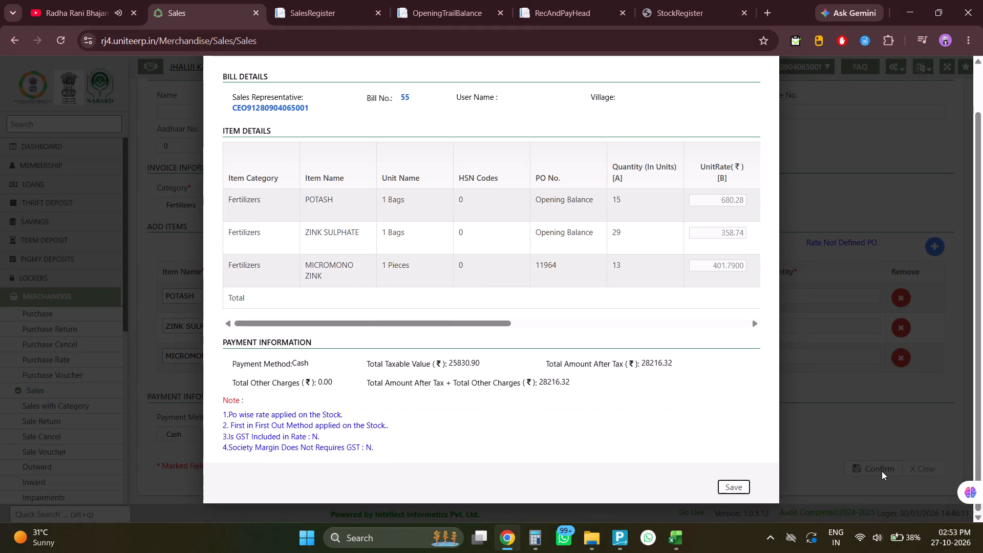
Compare the bill's rates and total amounts with the combined POTASH and ZINC SULPHATE amounts in the KHAD STOCK sheet.
drag(500, 323, 591, 327)
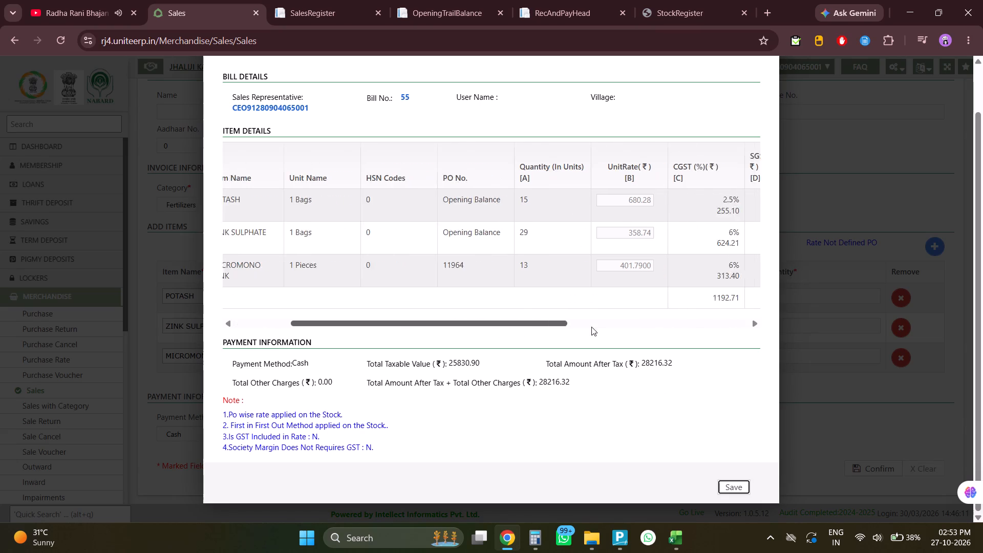
drag(591, 327, 390, 329)
key(alt+Tab)
key(alt+Tab)
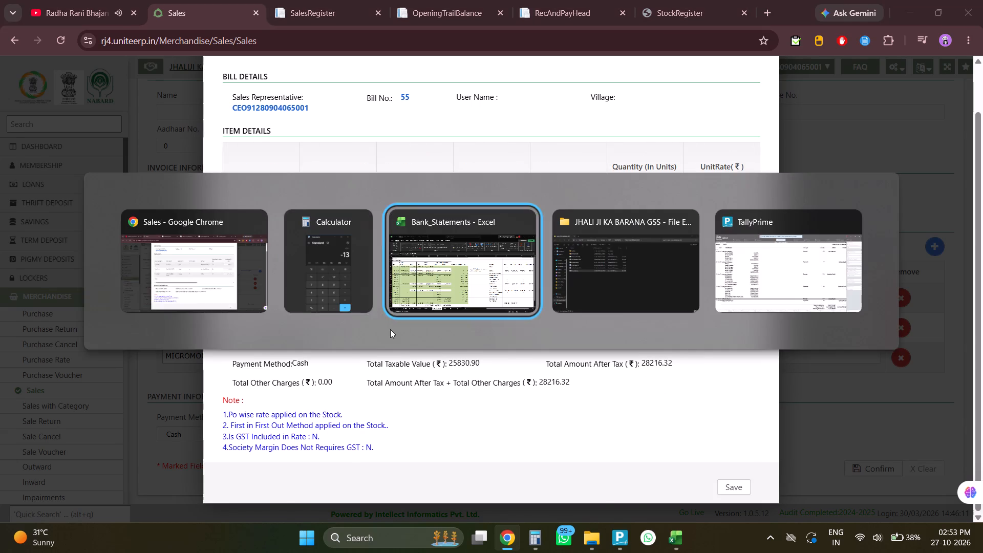
scroll(866, 428, down, 1)
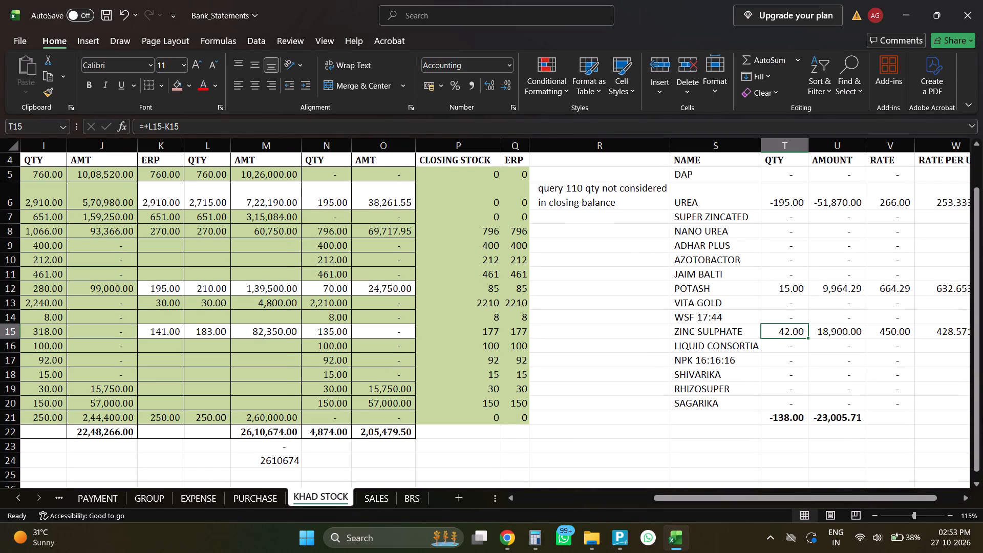
drag(836, 284, 839, 331)
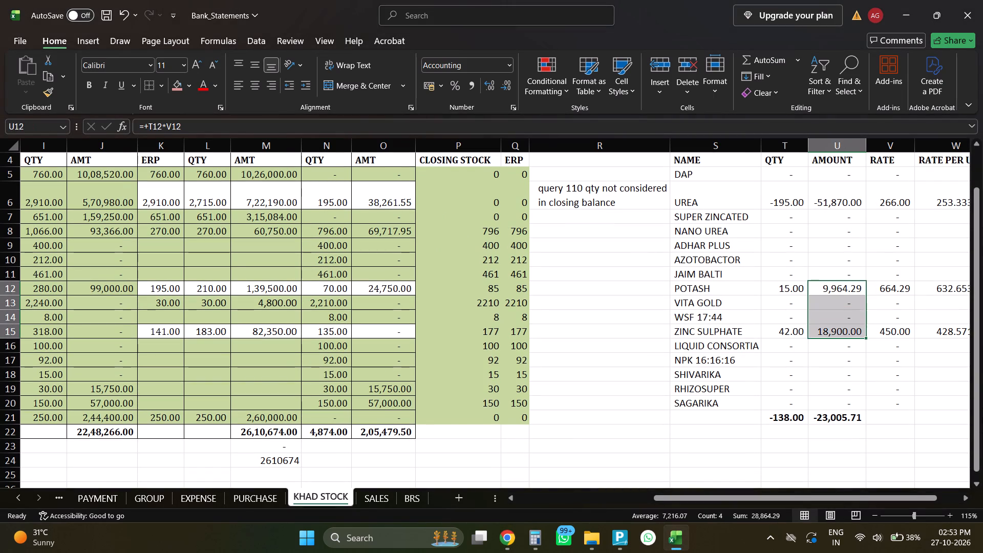
key(alt+Tab)
key(alt+Tab)
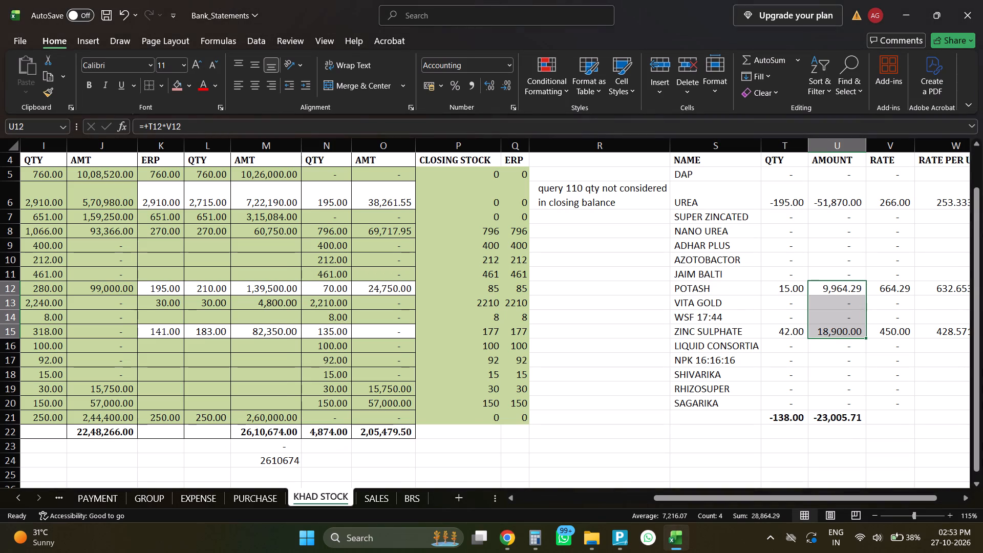
key(alt+Tab)
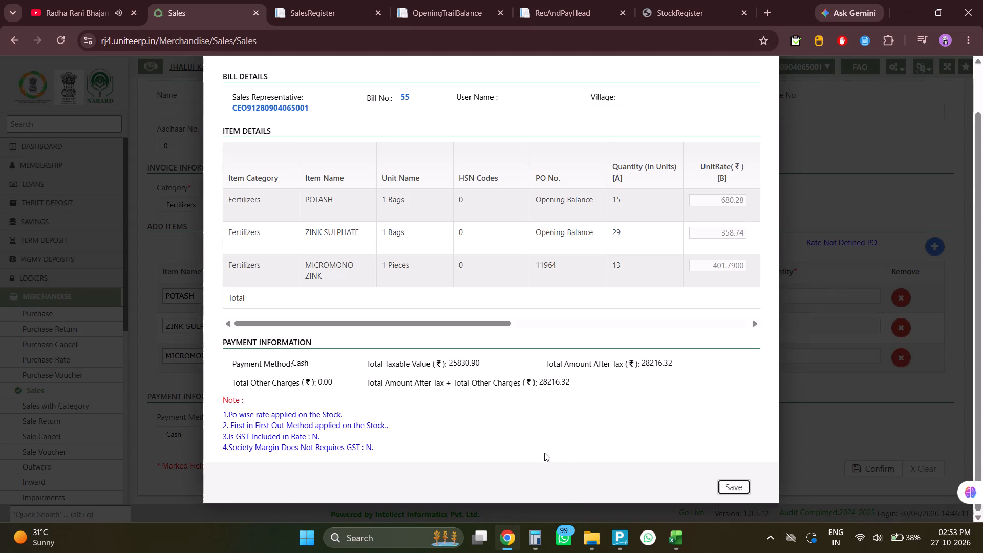
key(alt+Tab)
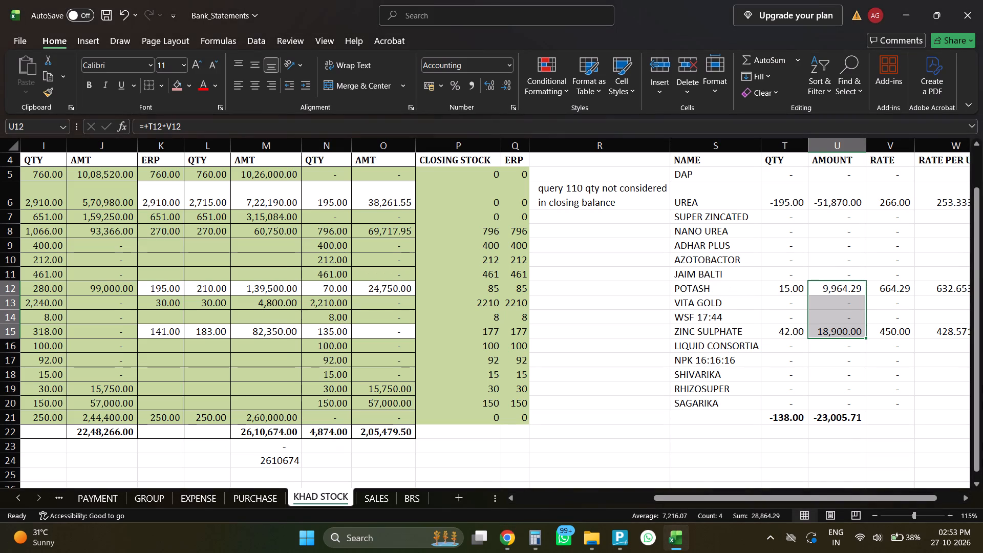
Replace the POTASH unit rate in the bill with the rate per unit of about 632.65 copied from the KHAD STOCK sheet.
click(890, 290)
click(938, 290)
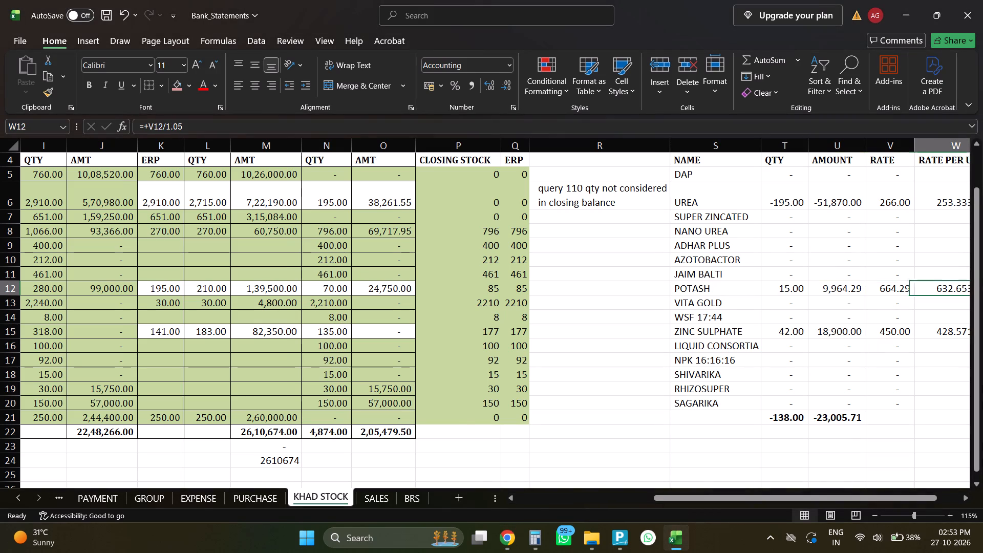
key(alt+Tab)
key(alt+Tab)
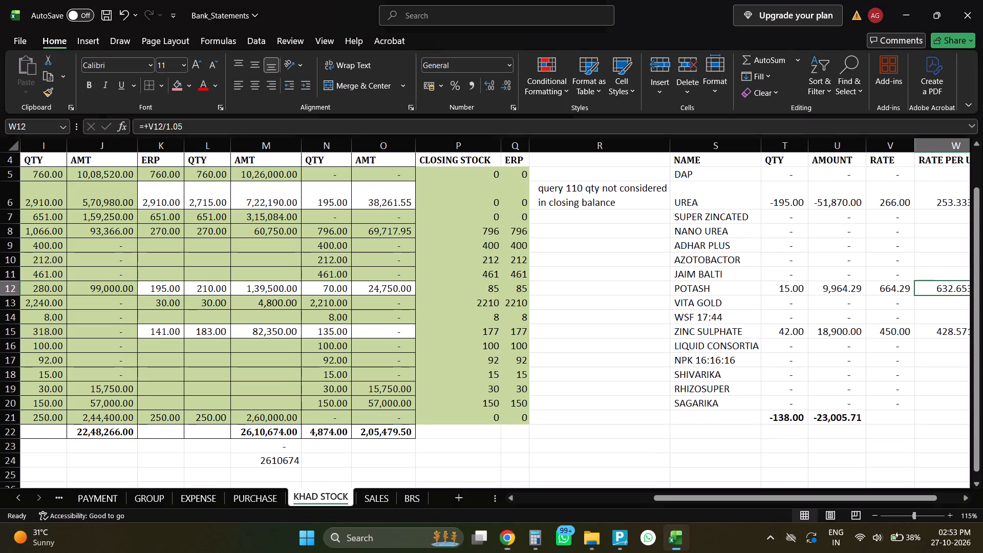
key(ctrl+c)
key(alt+Tab)
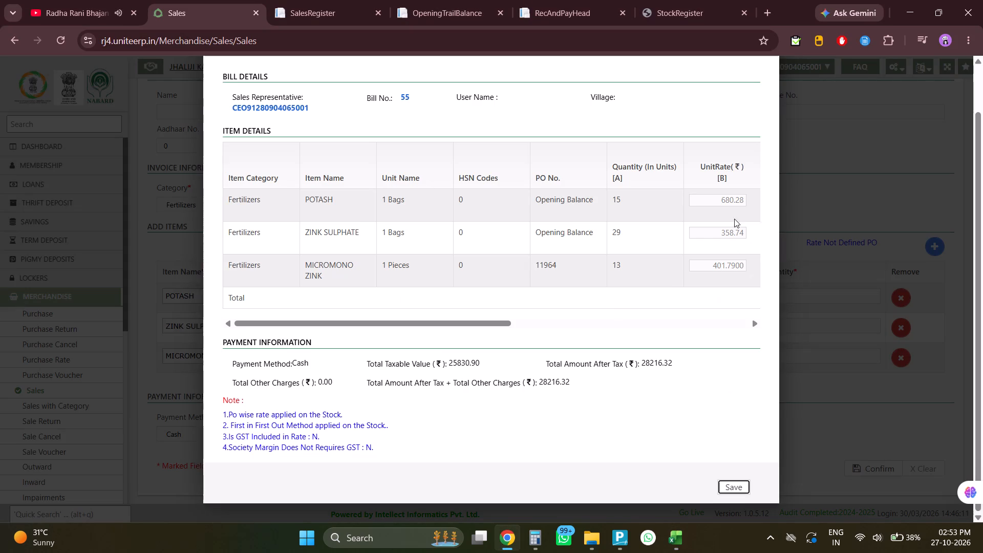
double_click(721, 199)
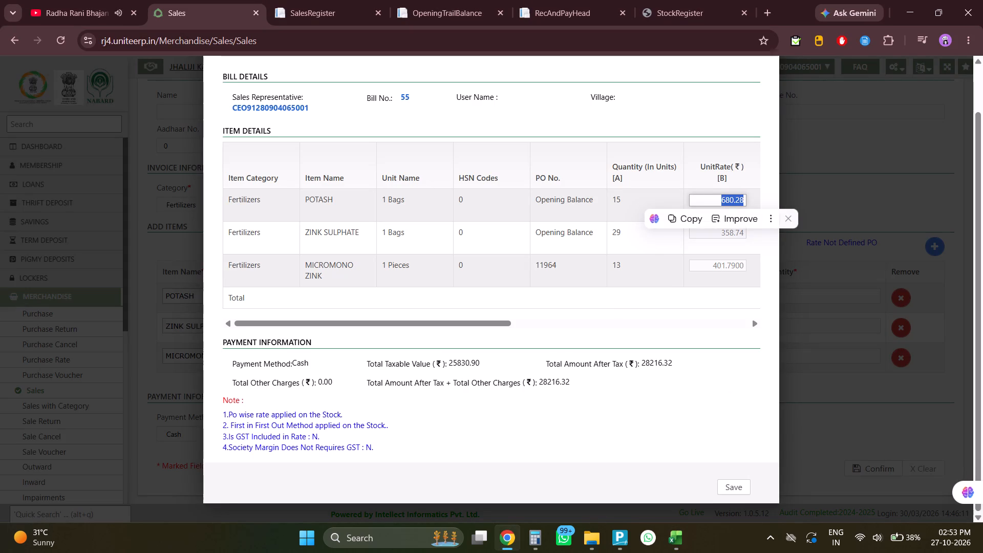
key(ctrl+v)
click(714, 394)
key(alt+Tab)
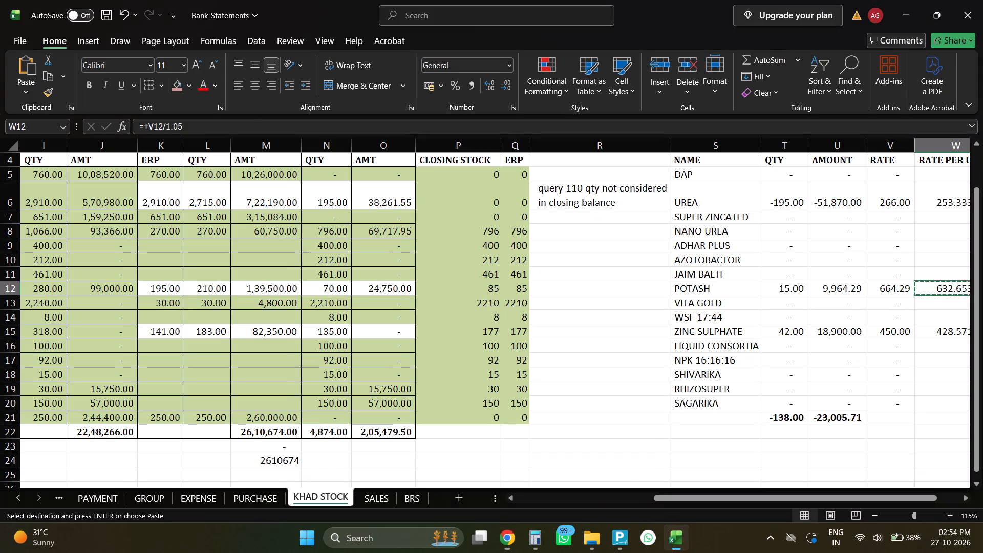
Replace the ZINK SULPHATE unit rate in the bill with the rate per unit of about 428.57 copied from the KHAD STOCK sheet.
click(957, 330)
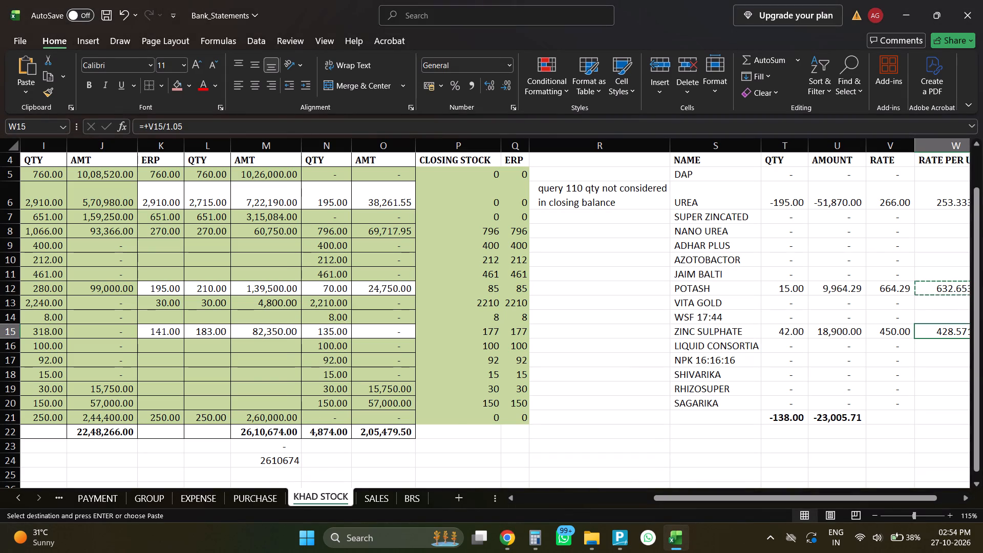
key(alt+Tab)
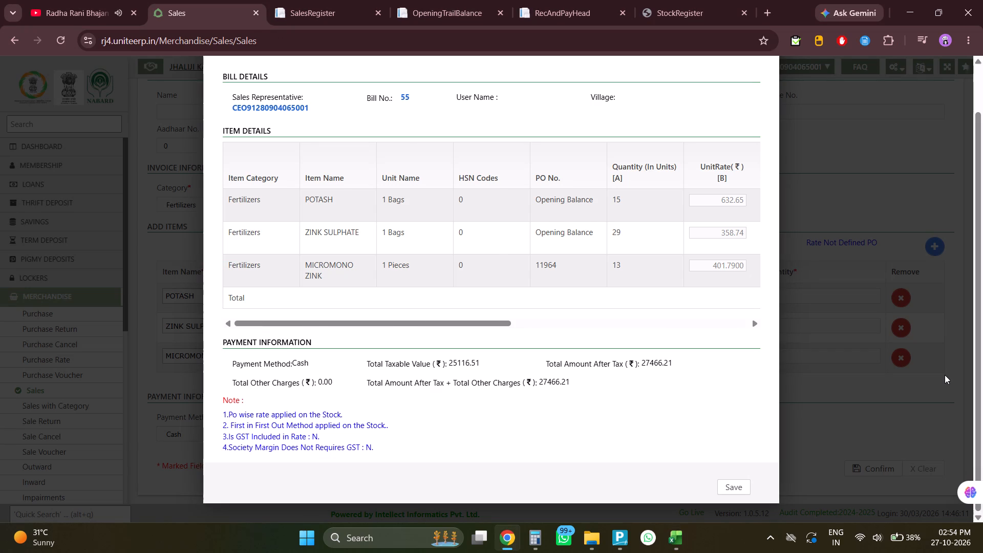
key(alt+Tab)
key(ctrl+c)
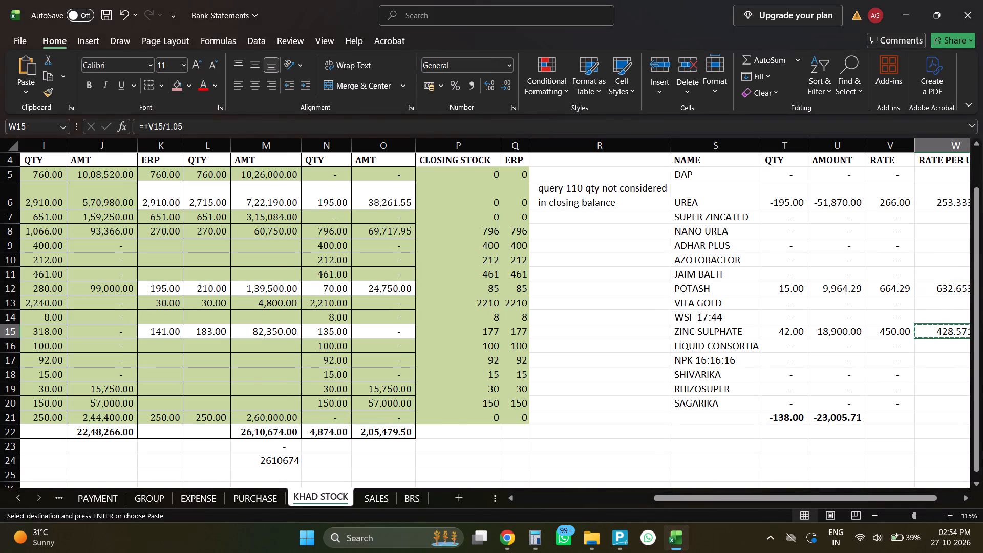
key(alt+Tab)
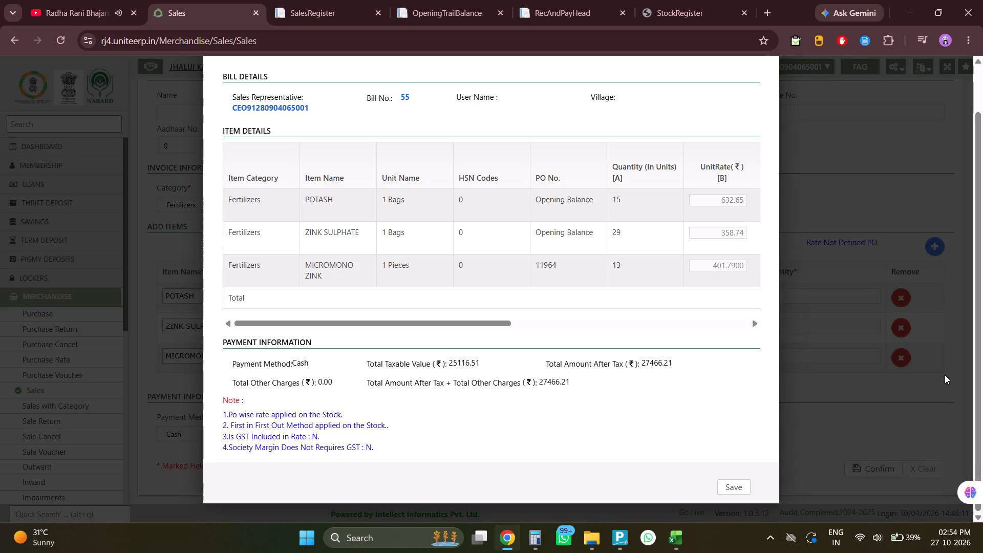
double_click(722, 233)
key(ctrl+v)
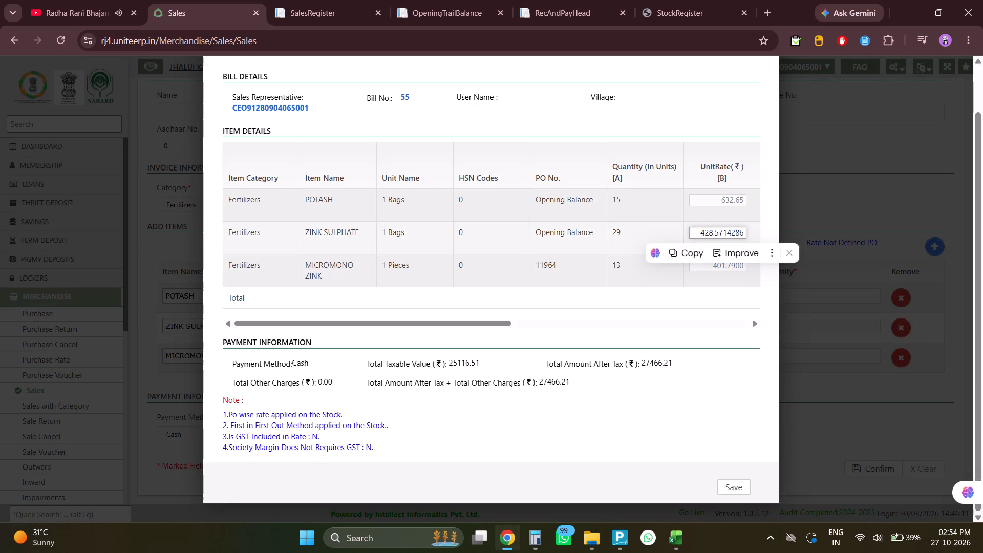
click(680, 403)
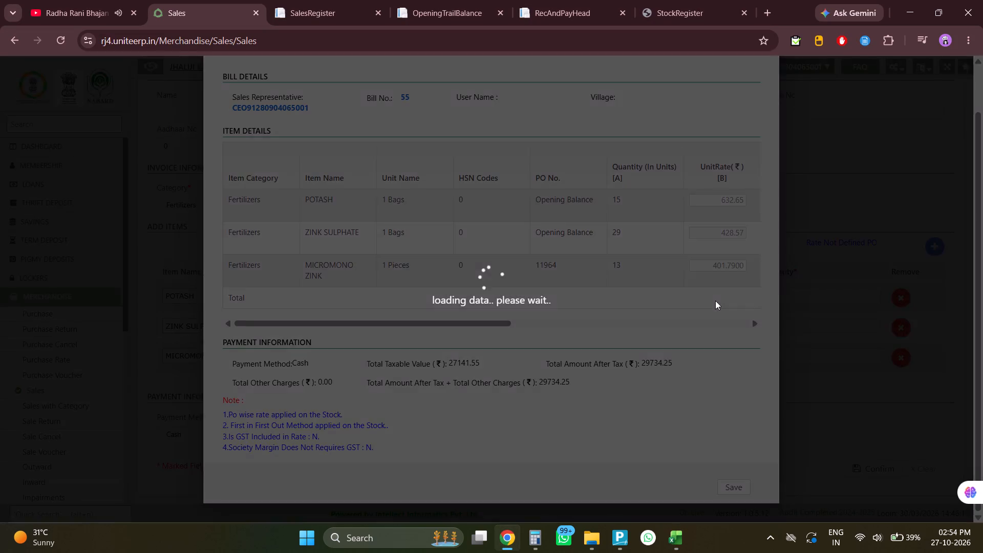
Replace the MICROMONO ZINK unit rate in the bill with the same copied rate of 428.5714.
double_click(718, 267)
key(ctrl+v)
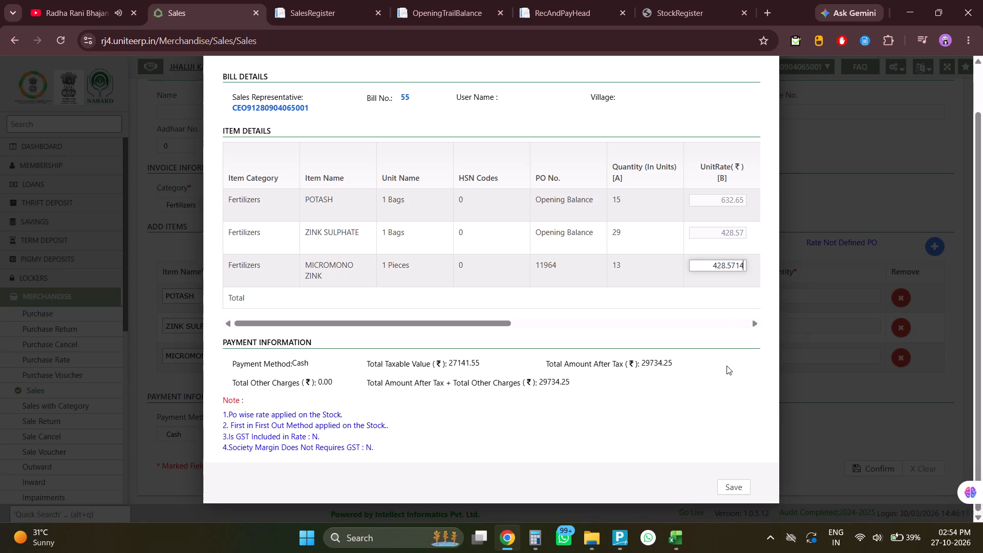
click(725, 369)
Compare the bill's unit rates and total amounts with the POTASH and ZINC SULPHATE figures in the KHAD STOCK sheet.
key(alt+Tab)
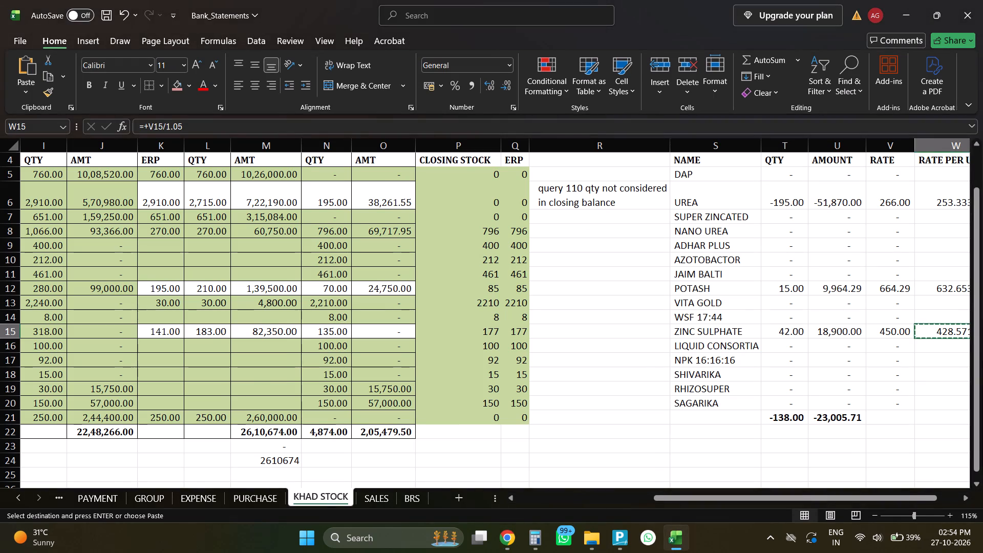
key(alt+Tab)
key(alt+Tab)
key(alt+Tab)
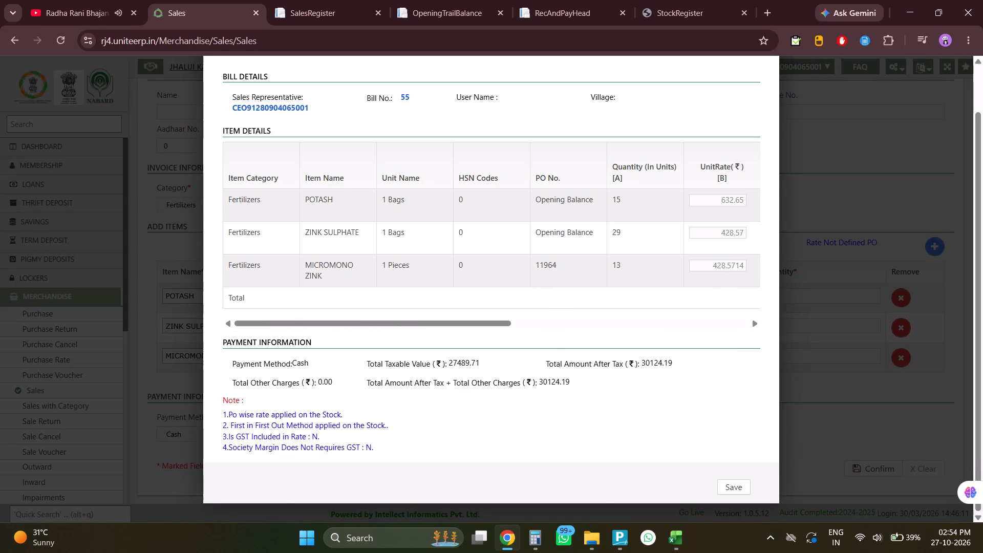
key(alt+Tab)
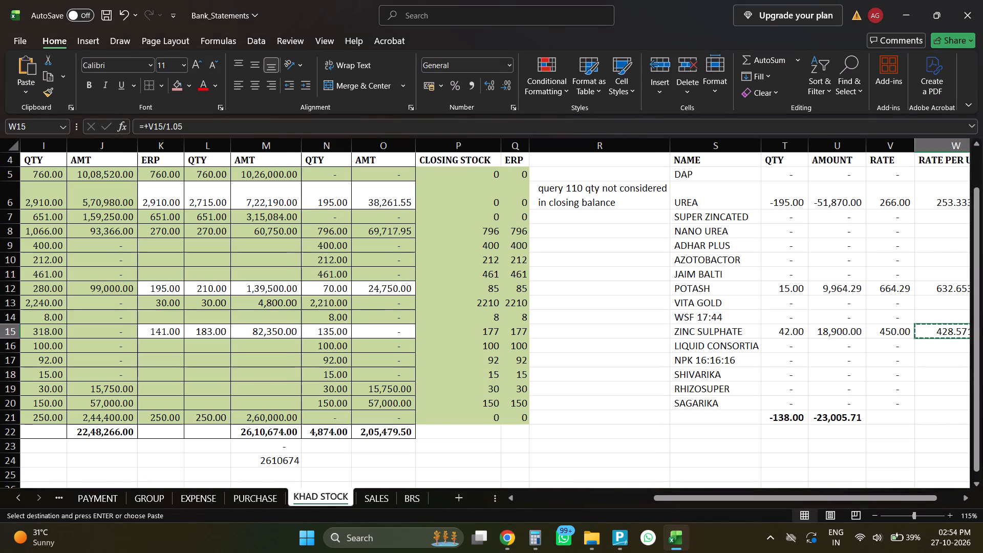
key(alt+Tab)
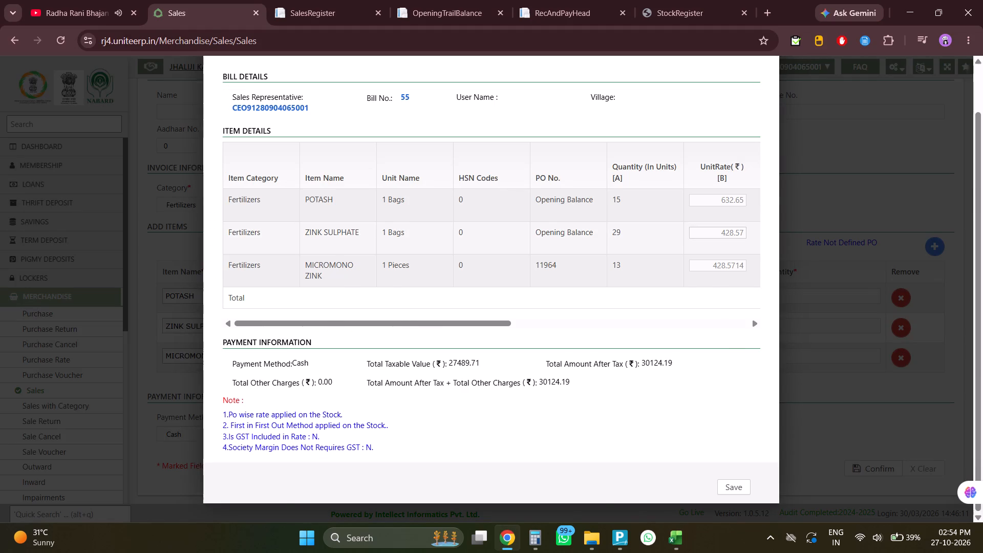
key(alt+Tab)
key(alt+Tab)
Discard the edited unit rates by closing the bill details without saving, and confirm the sale again to reopen them.
scroll(788, 239, up, 2)
click(764, 88)
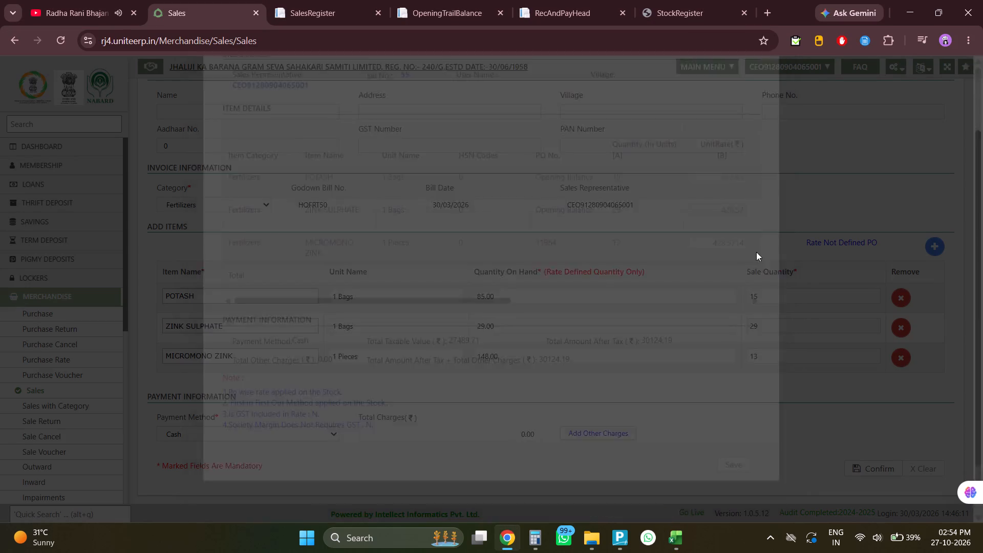
click(857, 471)
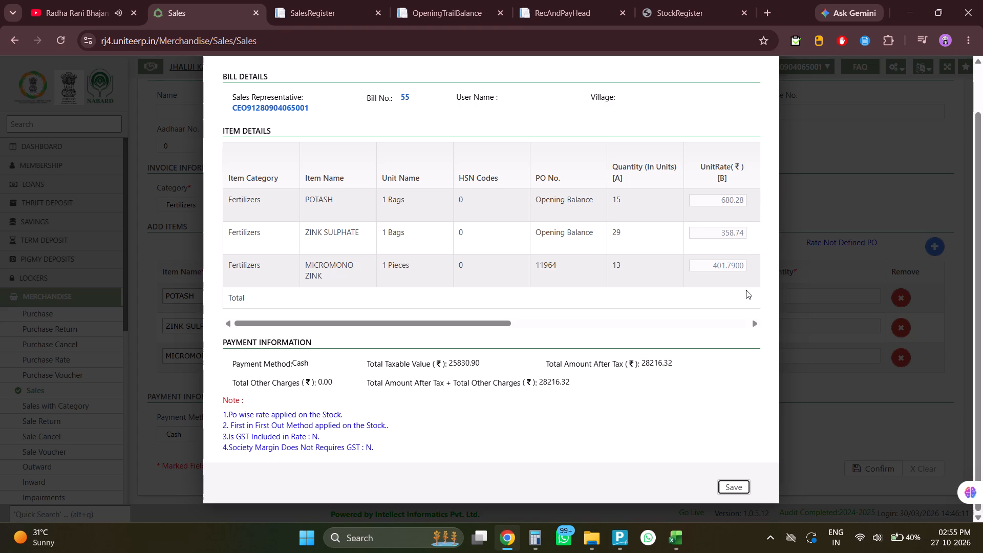
Check the reopened bill against the KHAD STOCK sheet and set the MICROMONO ZINK unit rate to the sheet's ZINC SULPHATE rate of 428.5714.
key(alt+Tab)
key(alt+Tab)
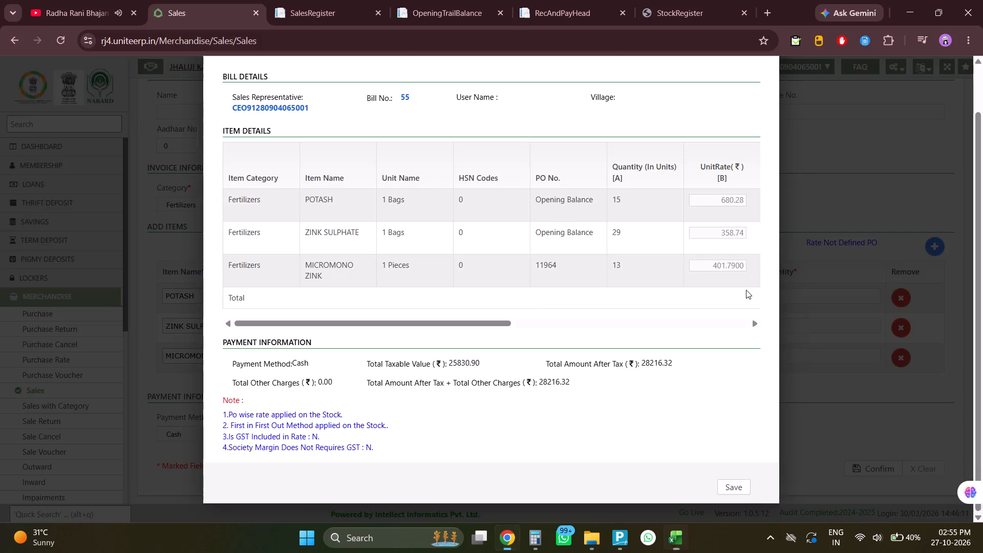
key(alt+Tab)
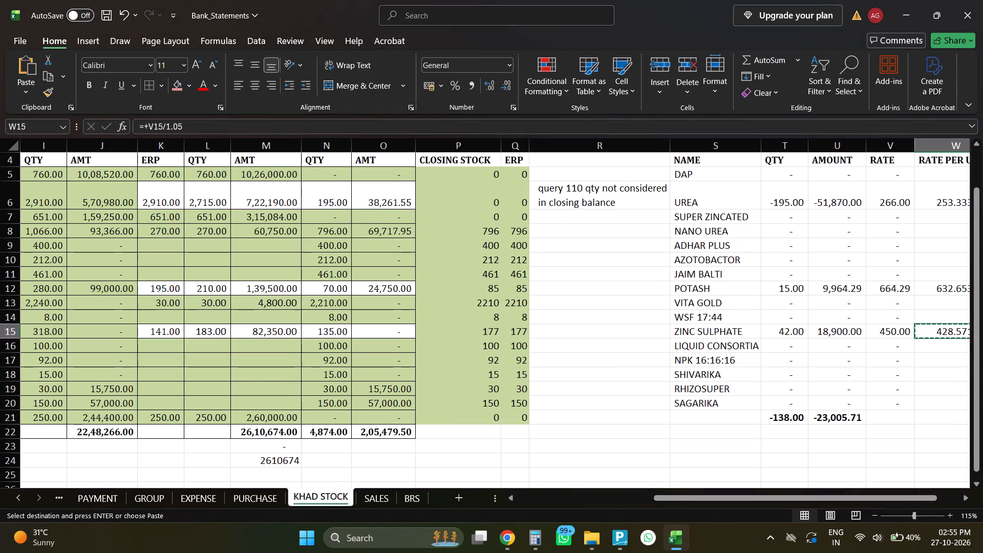
key(alt+Tab)
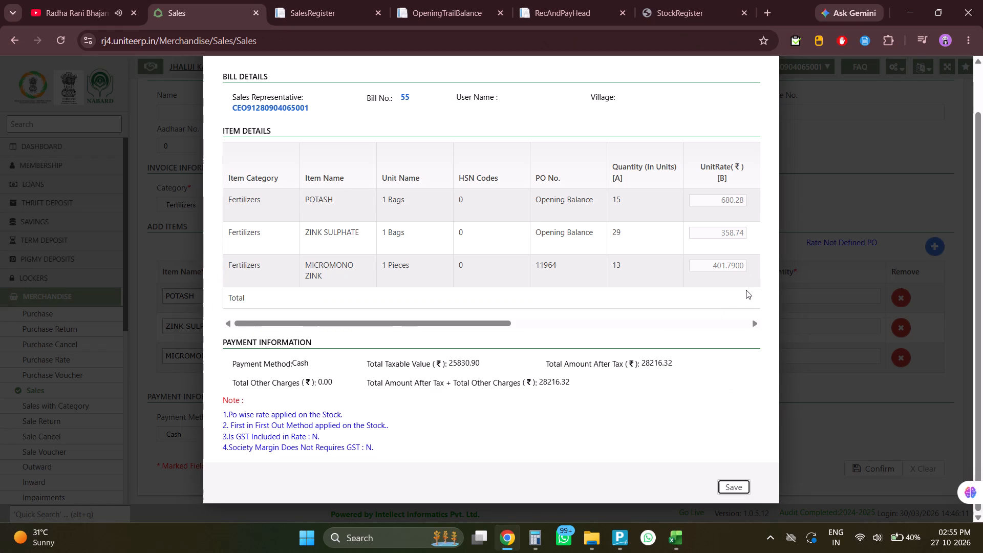
key(alt+Tab)
key(alt+Tab)
key(alt+Tab)
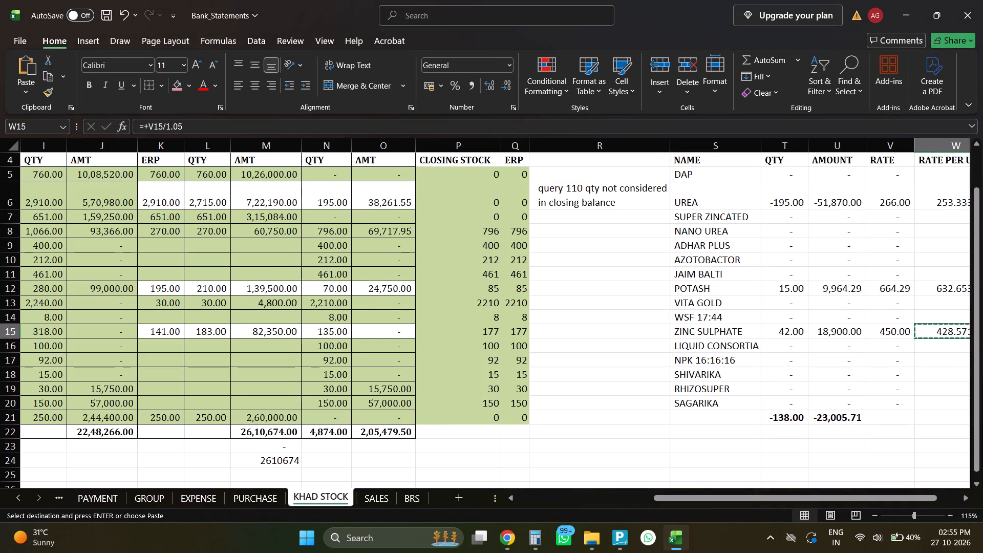
key(ctrl+c)
key(alt+Tab)
double_click(730, 266)
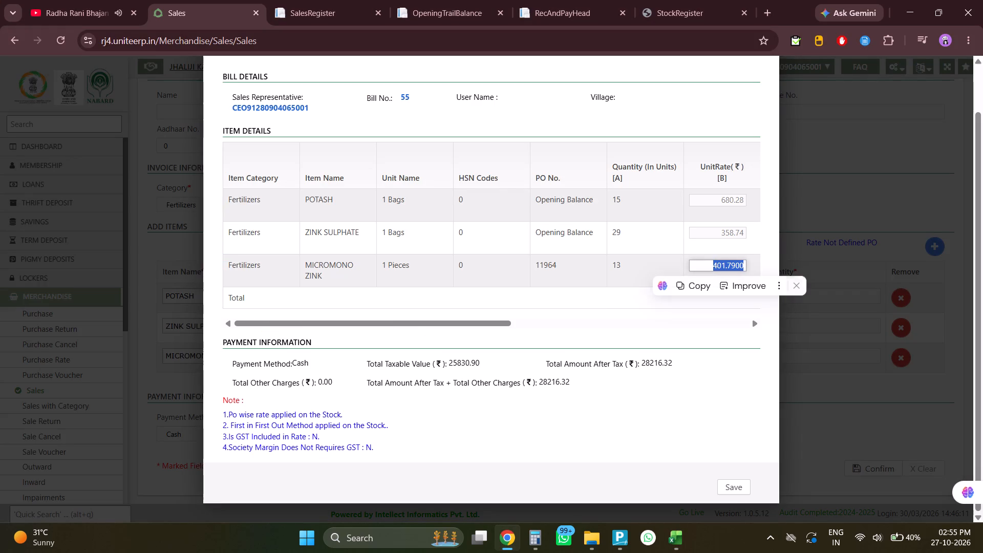
key(ctrl+v)
click(709, 397)
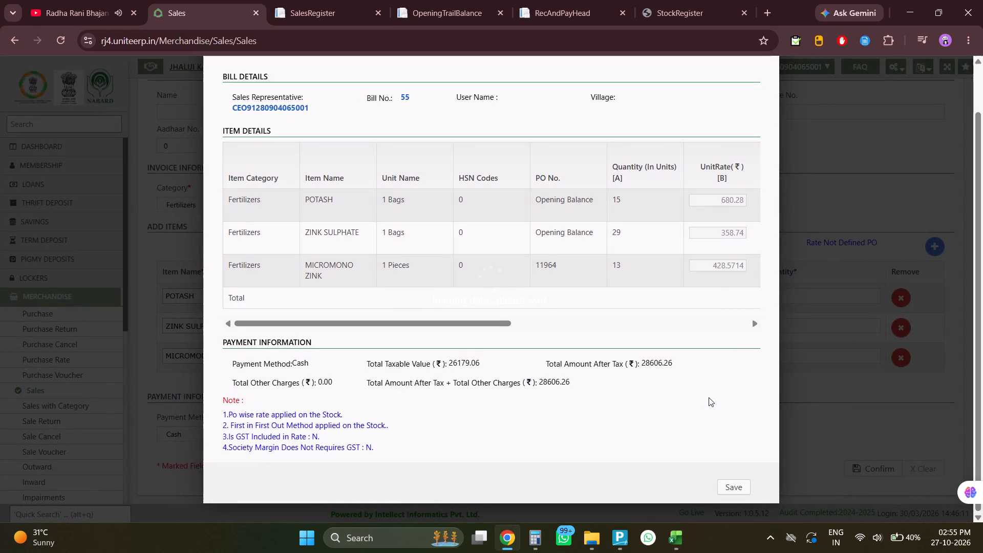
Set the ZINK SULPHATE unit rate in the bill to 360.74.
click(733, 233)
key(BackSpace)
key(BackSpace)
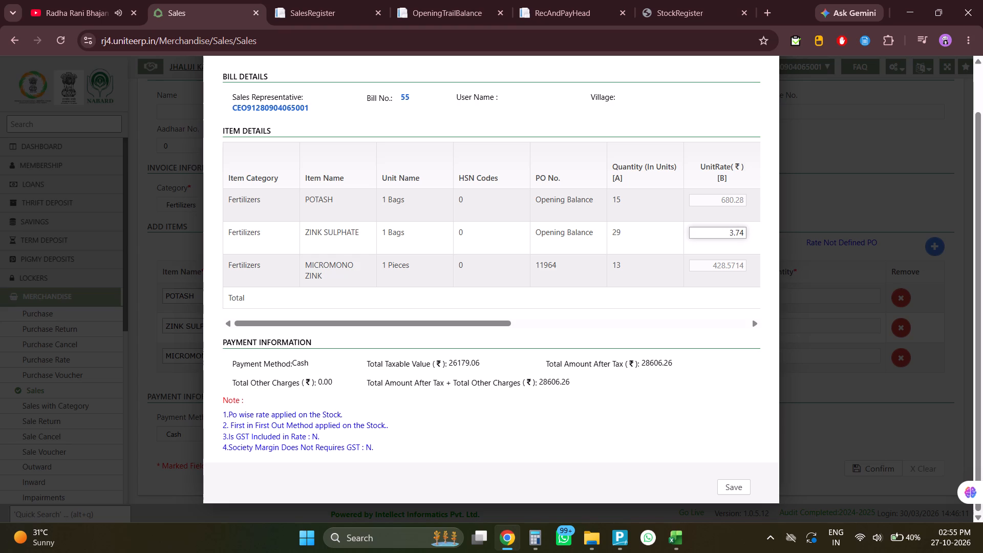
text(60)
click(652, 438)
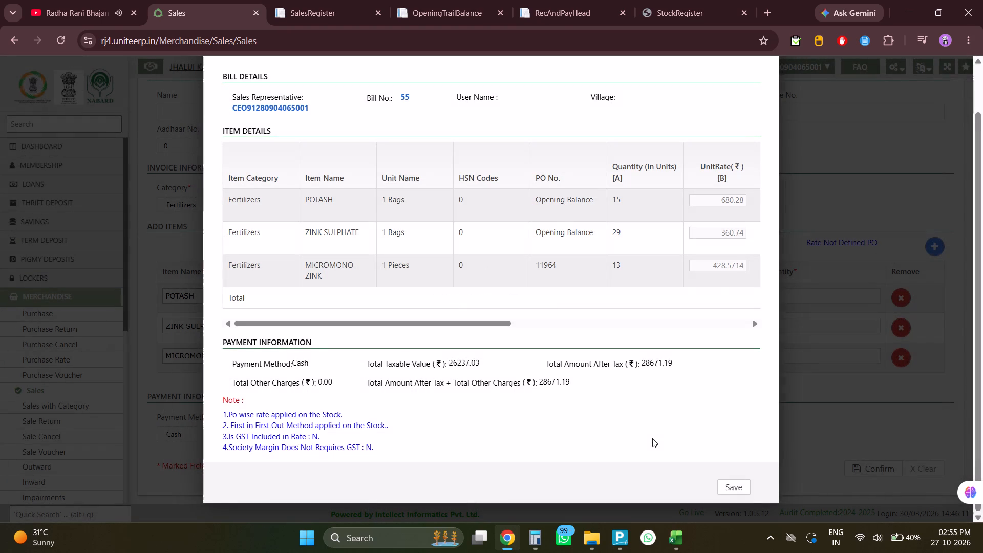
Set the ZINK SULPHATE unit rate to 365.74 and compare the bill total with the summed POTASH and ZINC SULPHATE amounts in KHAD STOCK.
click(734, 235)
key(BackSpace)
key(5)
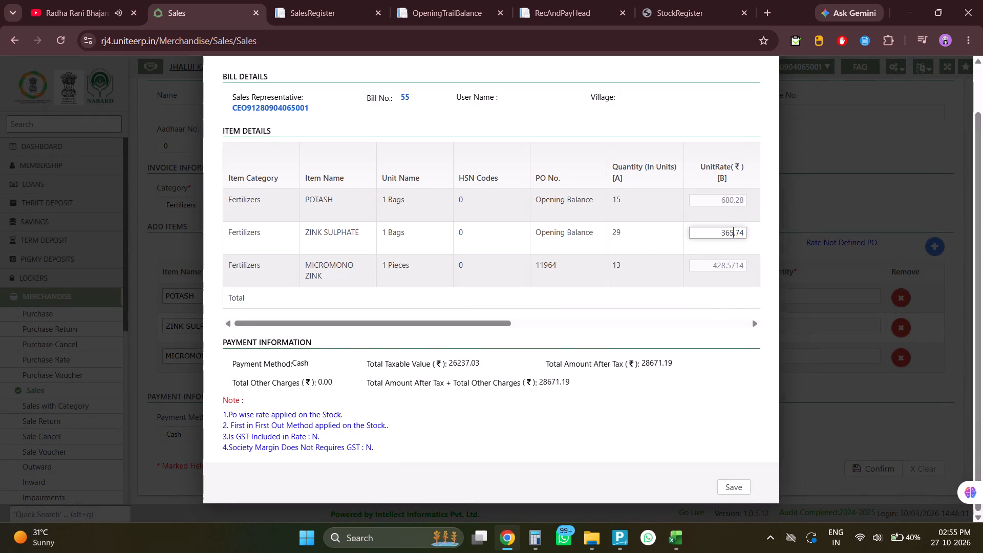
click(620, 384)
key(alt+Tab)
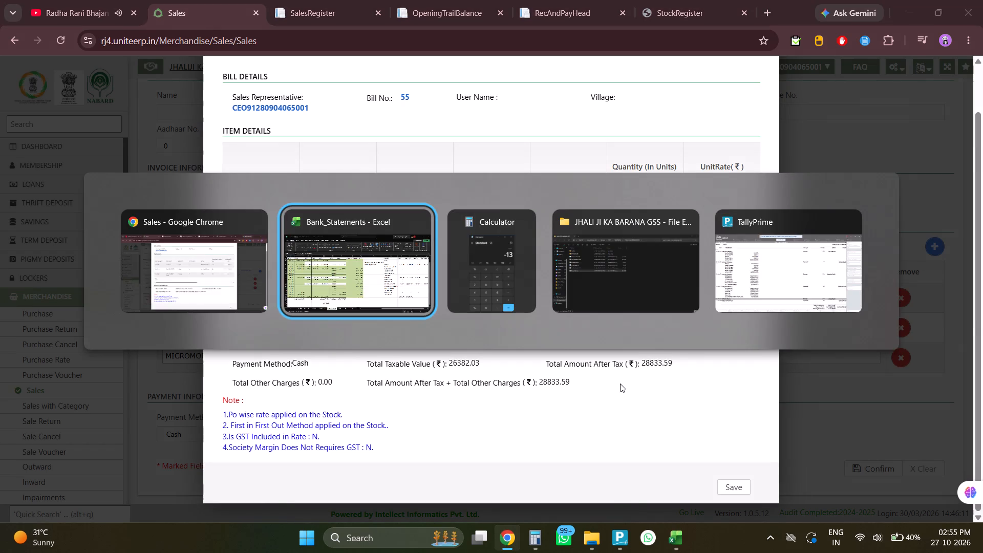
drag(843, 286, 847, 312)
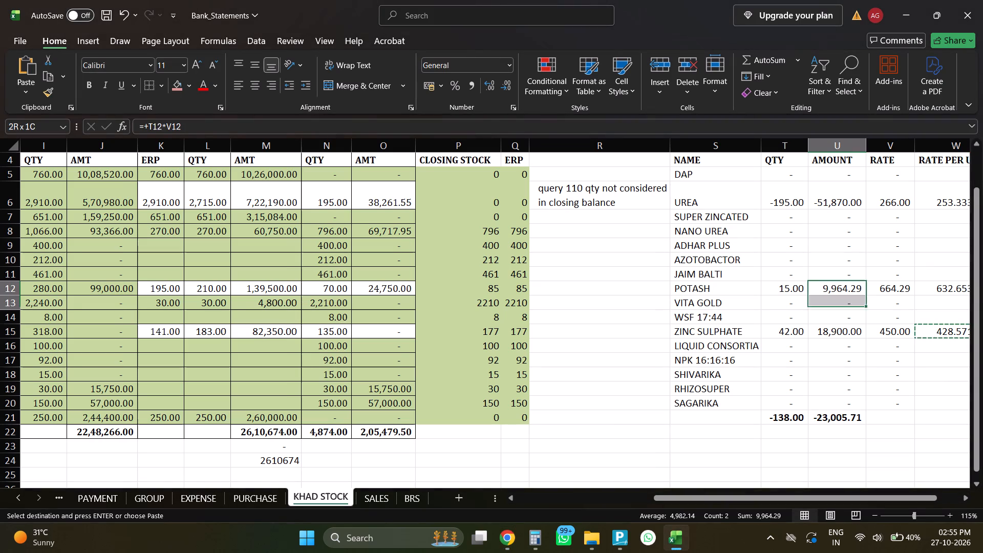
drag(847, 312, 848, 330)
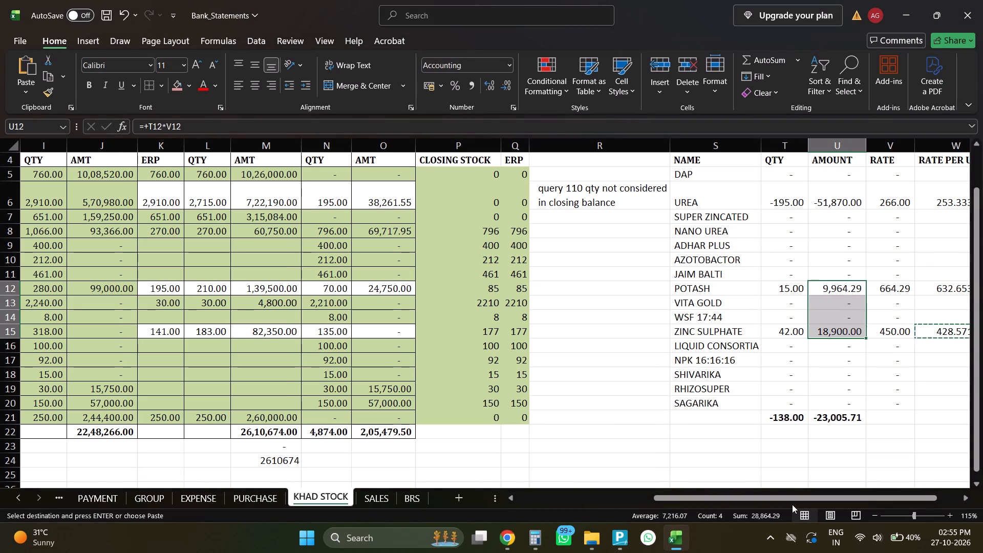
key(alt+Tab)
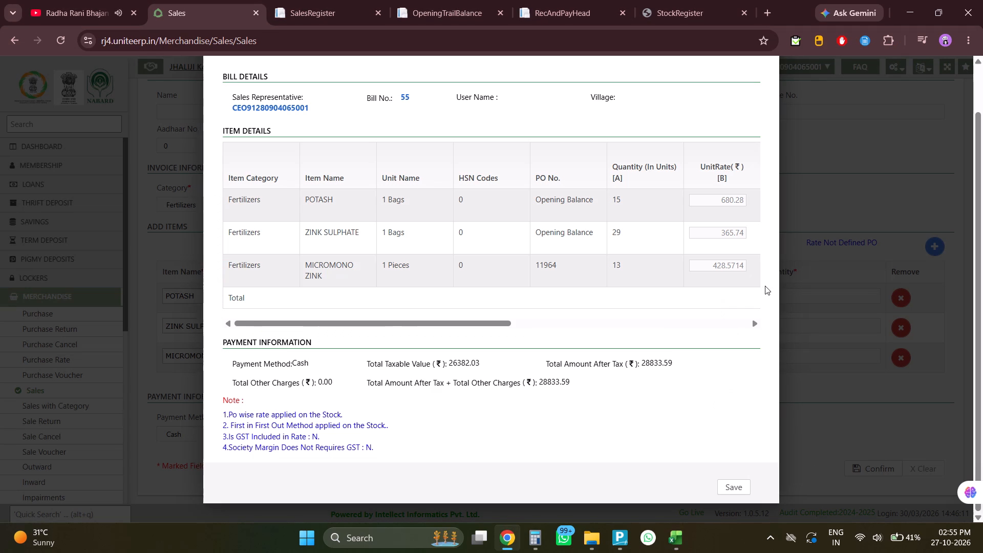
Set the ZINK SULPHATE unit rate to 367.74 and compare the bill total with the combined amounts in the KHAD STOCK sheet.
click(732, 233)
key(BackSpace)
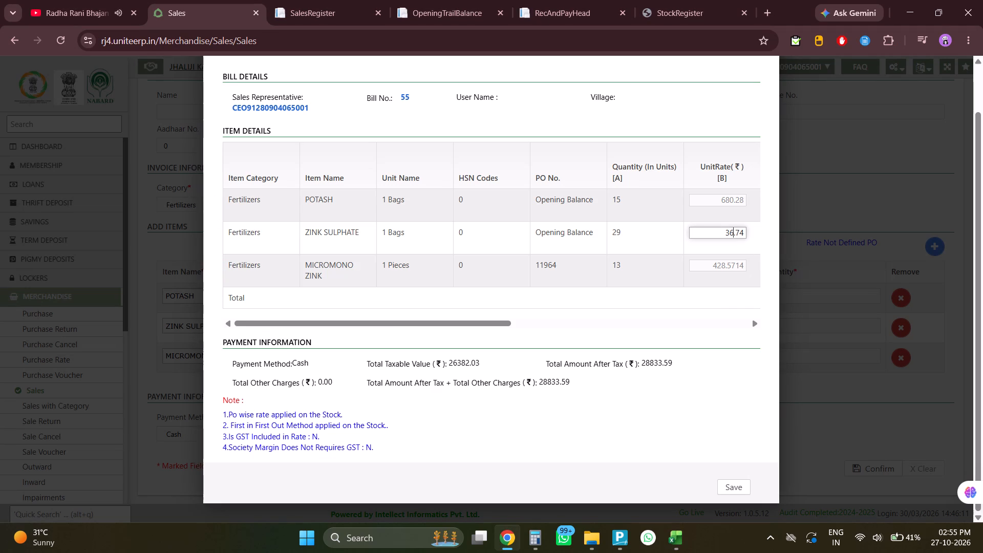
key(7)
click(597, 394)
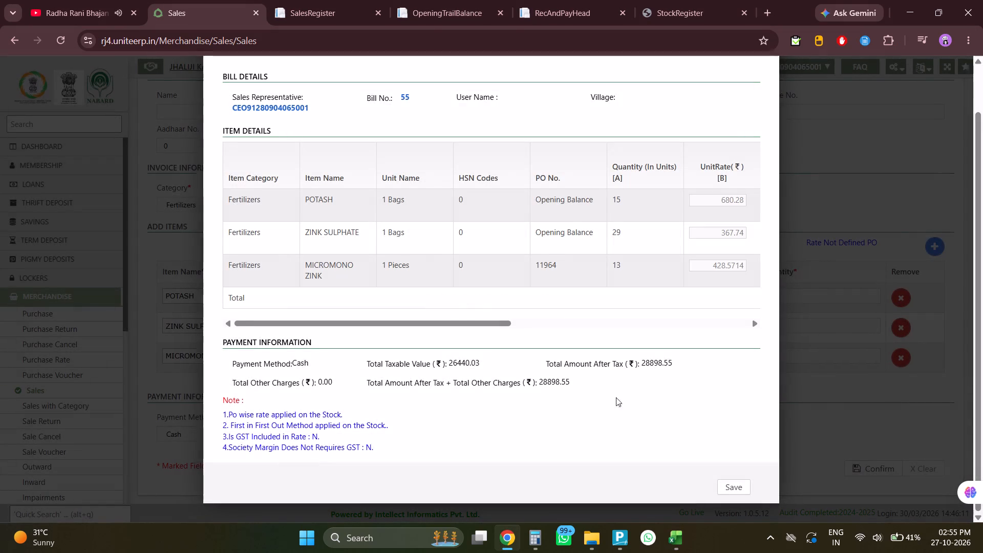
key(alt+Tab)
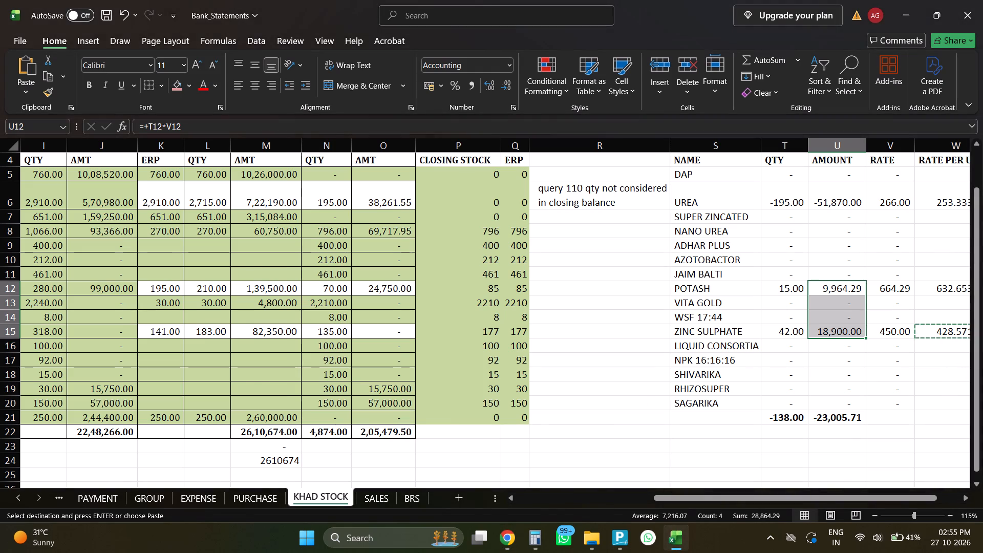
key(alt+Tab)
Set the ZINK SULPHATE unit rate in the bill to 366.74.
click(733, 233)
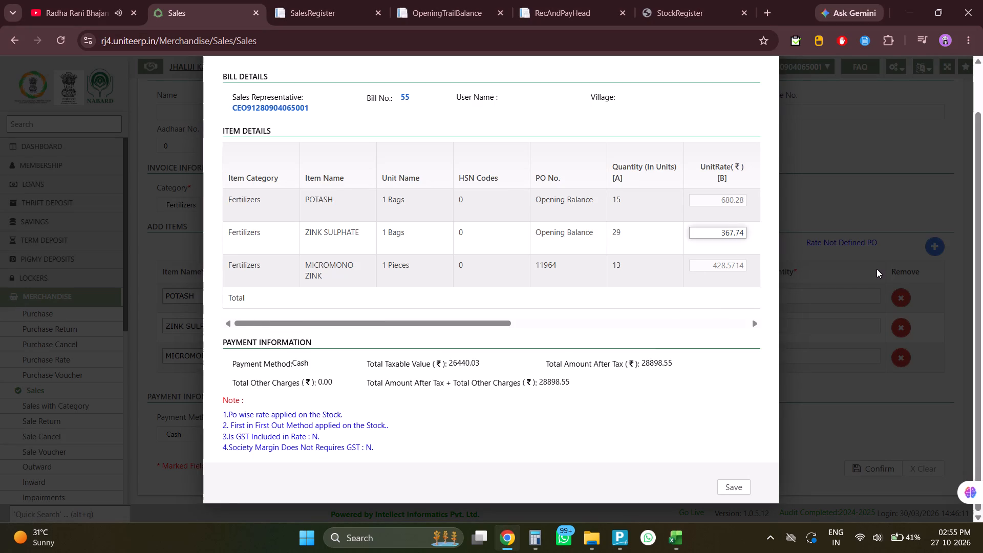
key(BackSpace)
key(6)
click(710, 384)
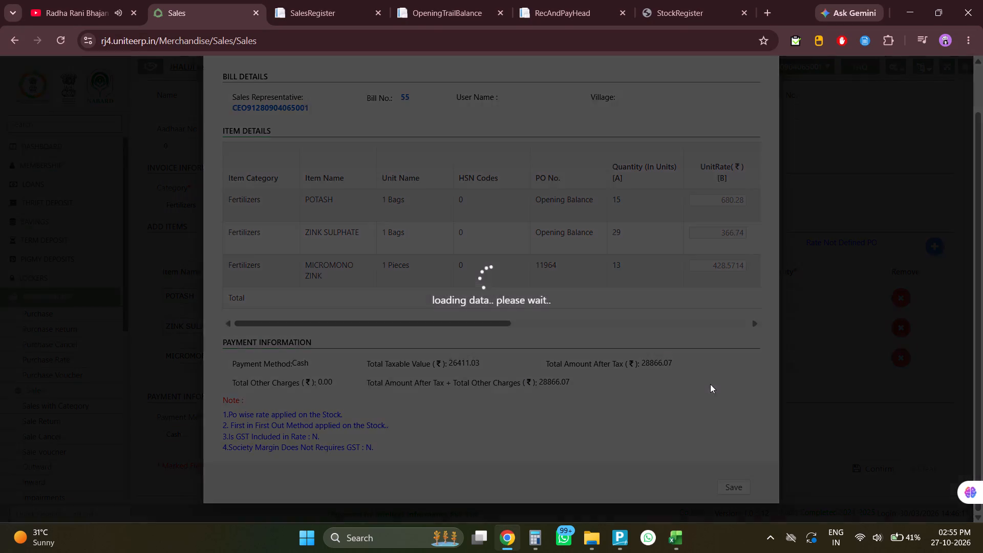
Compare the bill total with the combined POTASH and ZINC SULPHATE amounts in the KHAD STOCK sheet.
key(alt+Tab)
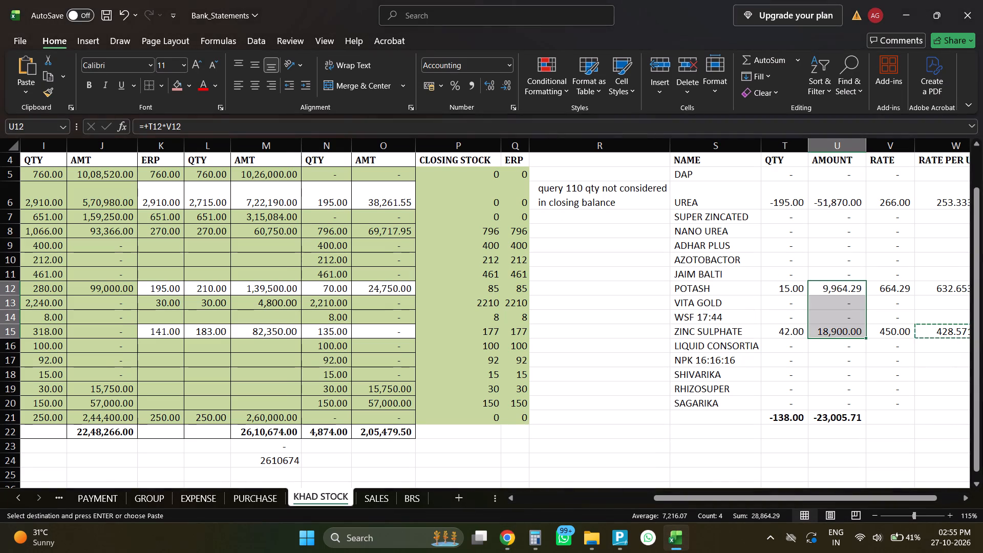
key(alt+Tab)
key(alt+Tab)
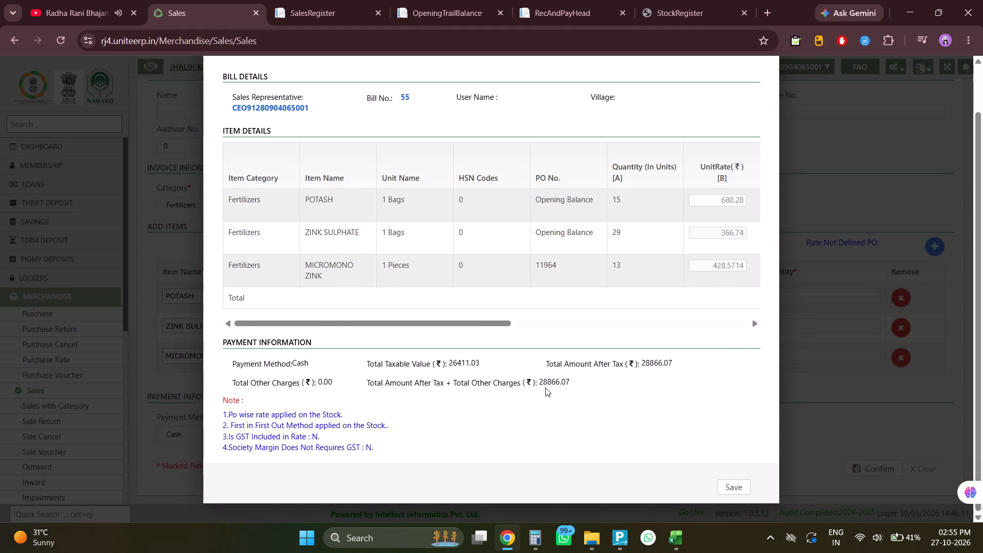
key(alt+Tab)
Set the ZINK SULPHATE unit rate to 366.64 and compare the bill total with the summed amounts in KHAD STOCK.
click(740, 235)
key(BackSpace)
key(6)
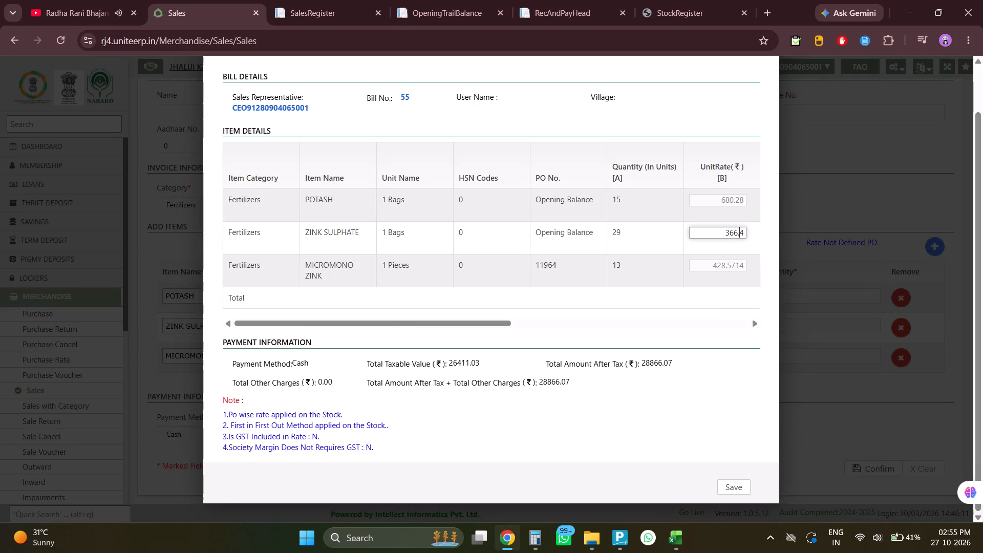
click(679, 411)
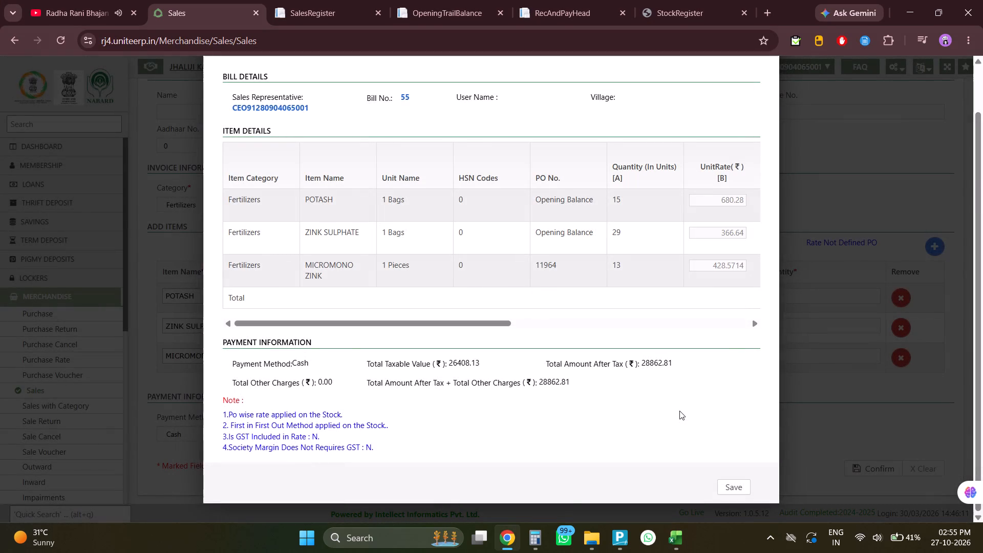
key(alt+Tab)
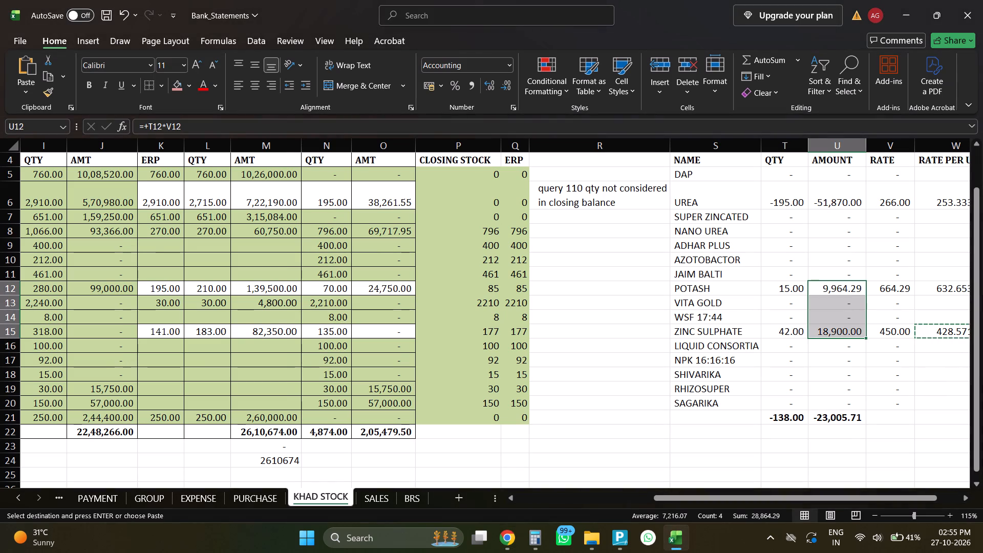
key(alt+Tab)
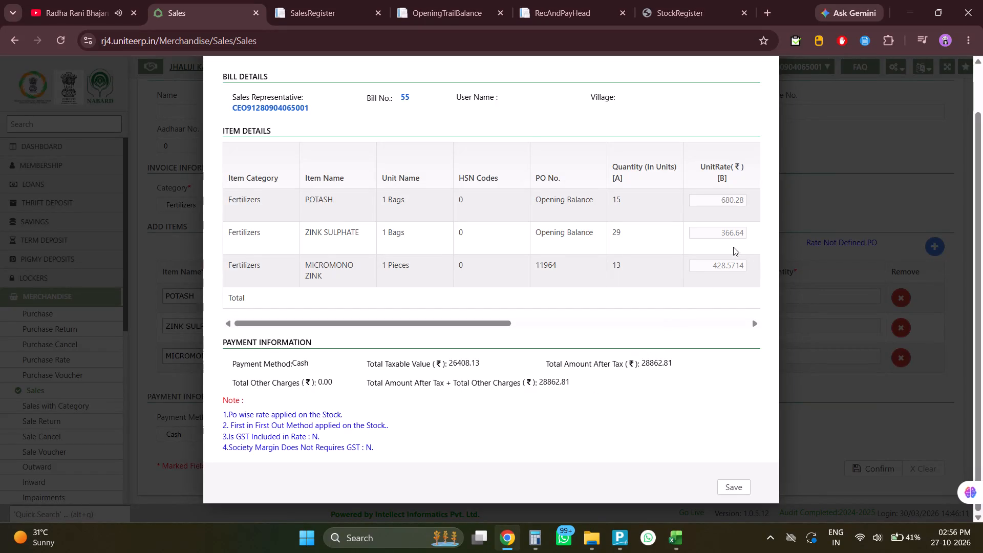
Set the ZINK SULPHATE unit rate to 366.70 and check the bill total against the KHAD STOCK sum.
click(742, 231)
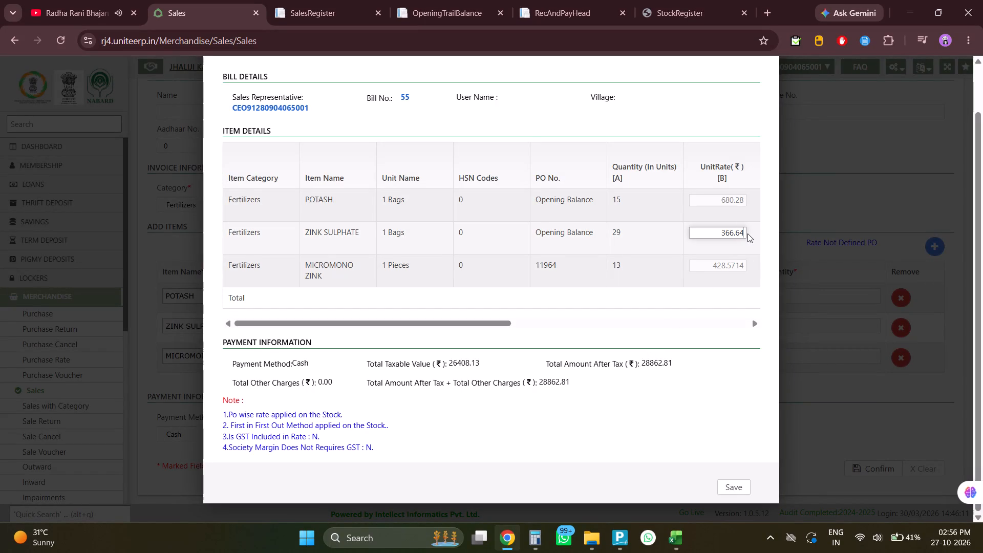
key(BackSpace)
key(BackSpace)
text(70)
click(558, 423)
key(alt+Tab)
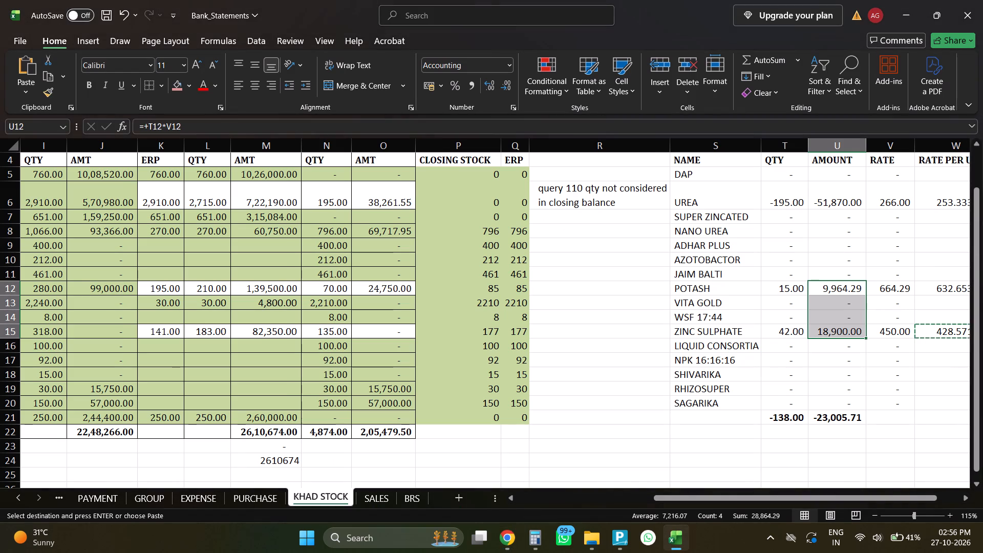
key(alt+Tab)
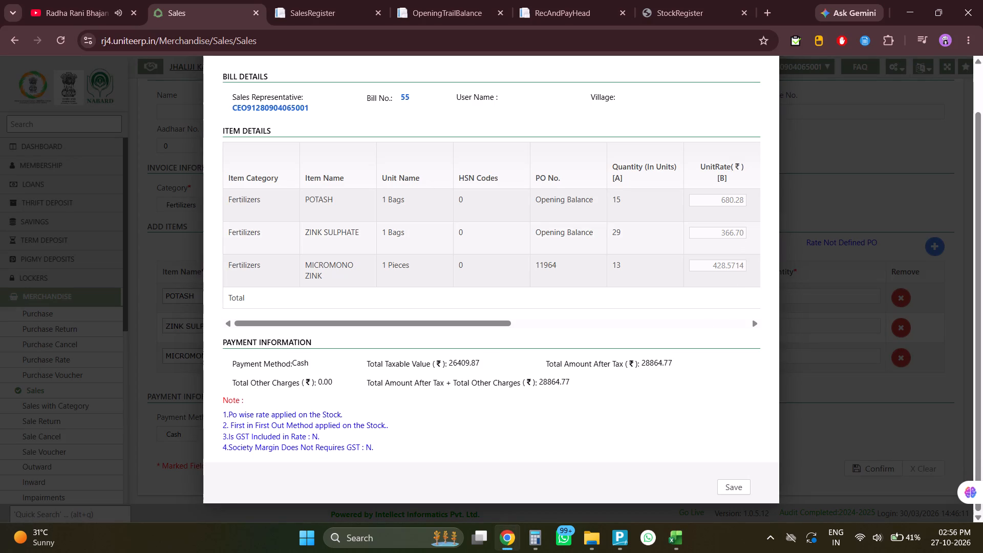
Compare the recalculated bill total repeatedly with the combined POTASH and ZINC SULPHATE amounts in the KHAD STOCK sheet.
key(alt+Tab)
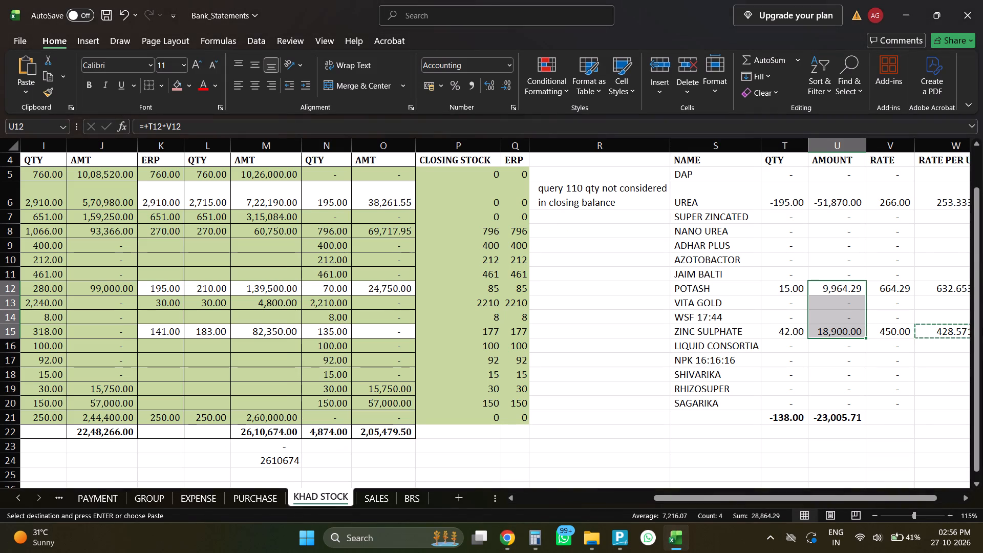
key(alt+Tab)
key(alt+Tab)
key(alt+Tab)
key(alt+Tab)
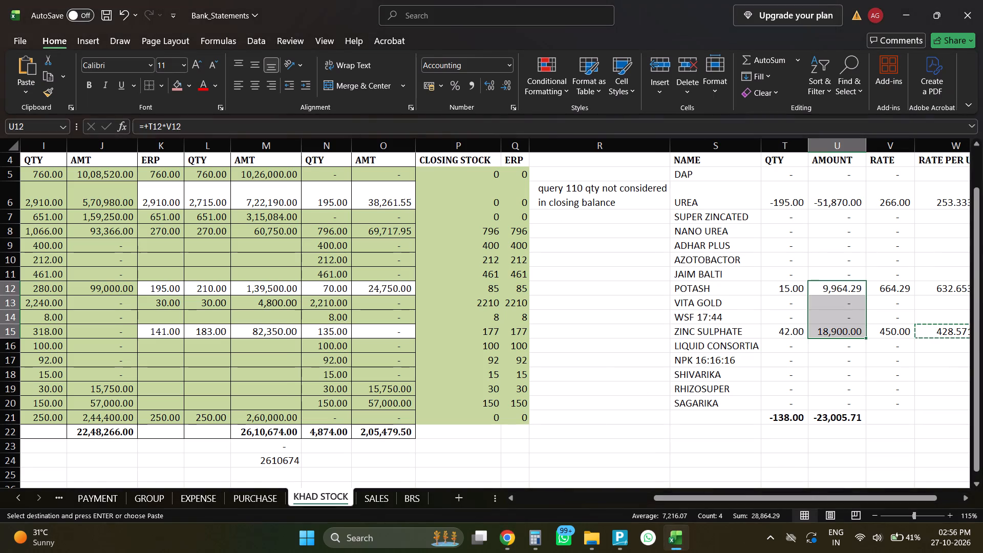
key(alt+Tab)
key(alt+Tab)
key(alt+Tab)
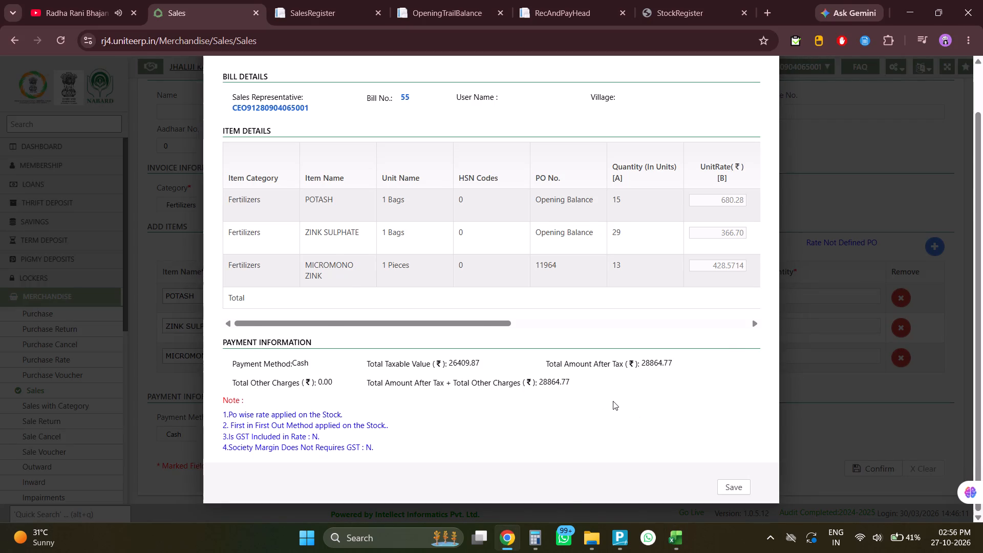
key(alt+Tab)
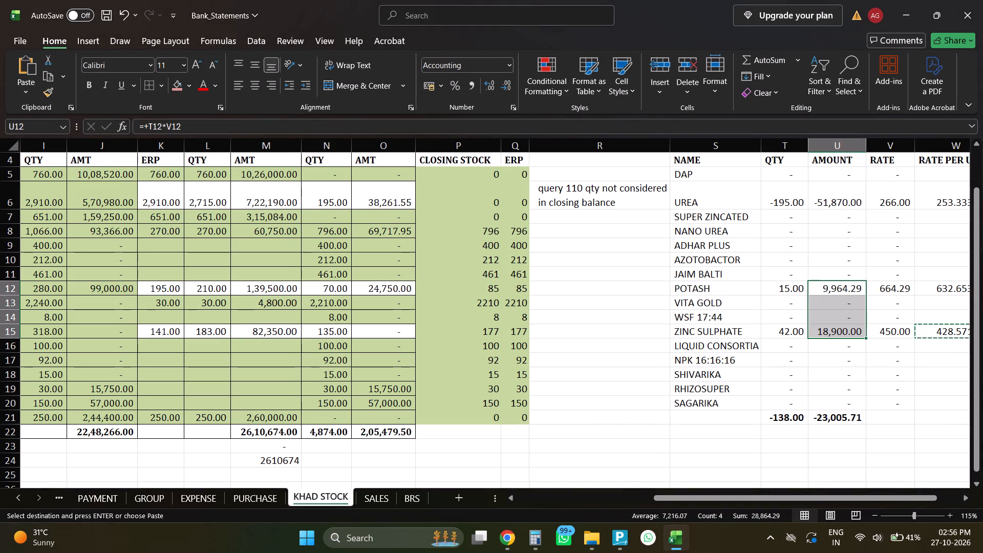
key(alt+Tab)
key(alt+Tab)
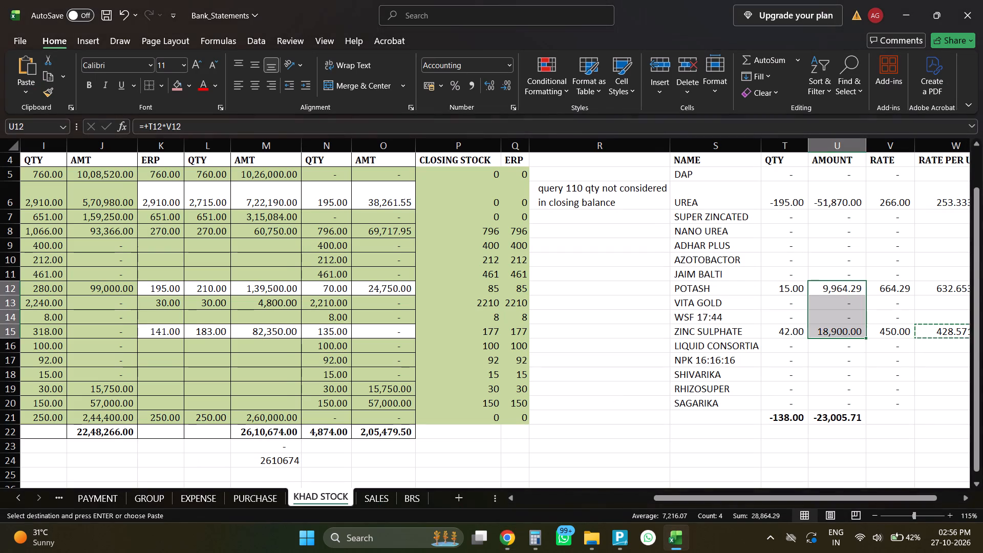
key(alt+Tab)
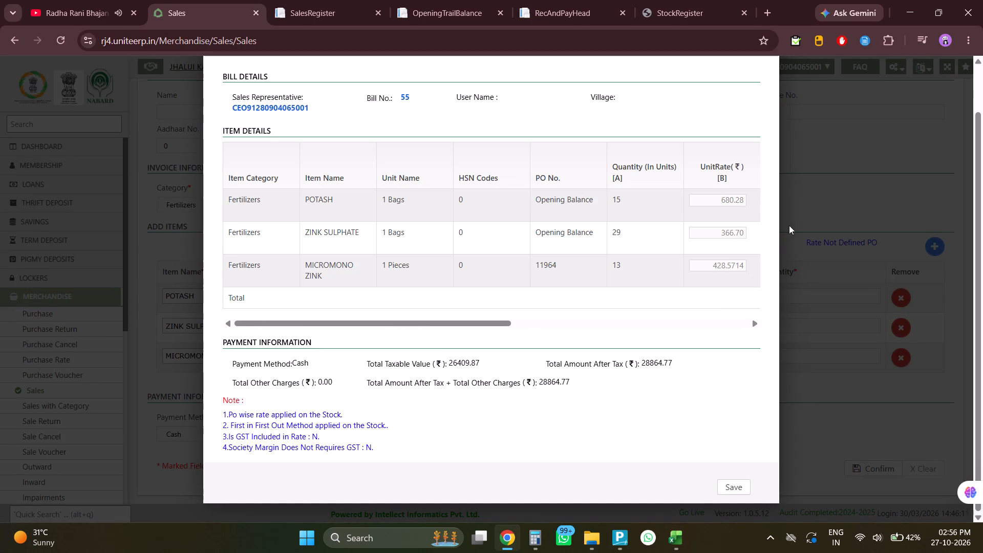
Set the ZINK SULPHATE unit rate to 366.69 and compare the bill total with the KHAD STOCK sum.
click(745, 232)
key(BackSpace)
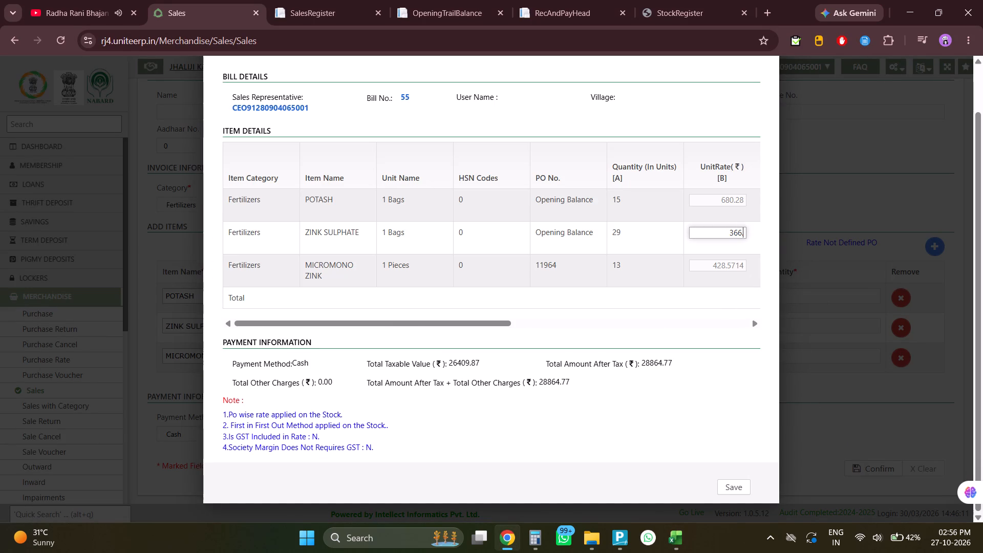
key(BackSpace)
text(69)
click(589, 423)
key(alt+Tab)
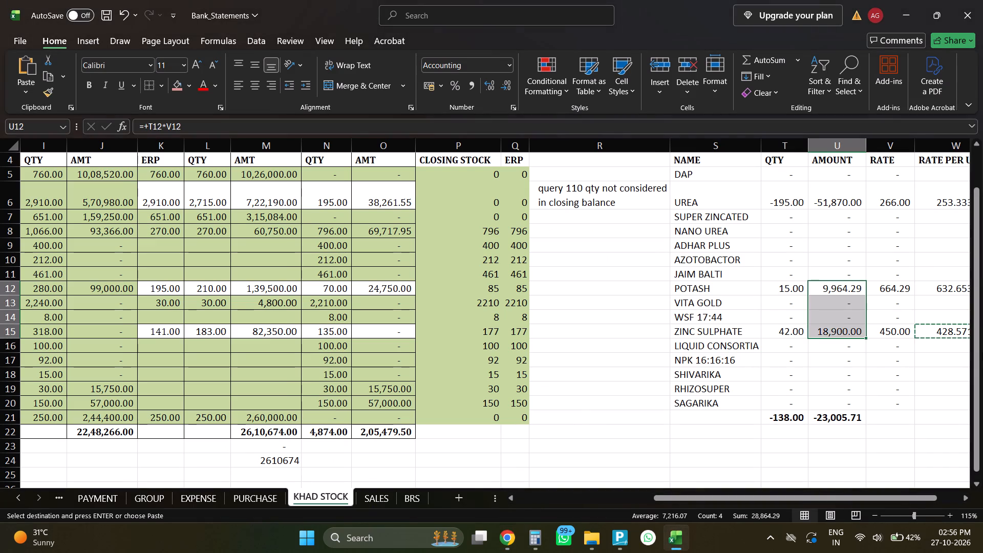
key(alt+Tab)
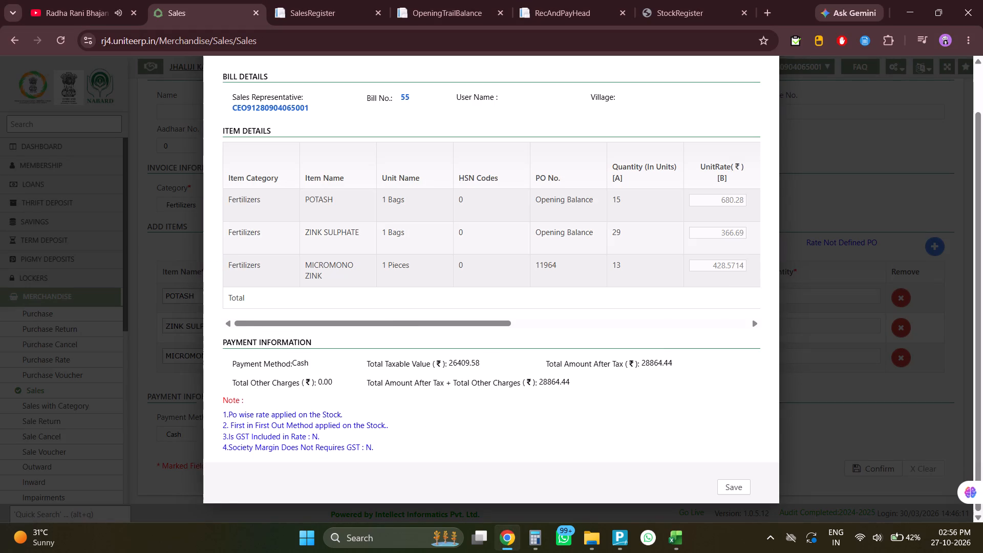
Set the ZINK SULPHATE unit rate to 366.68 and compare the bill total with the summed amounts in KHAD STOCK.
click(741, 234)
key(Right)
key(BackSpace)
key(8)
click(691, 382)
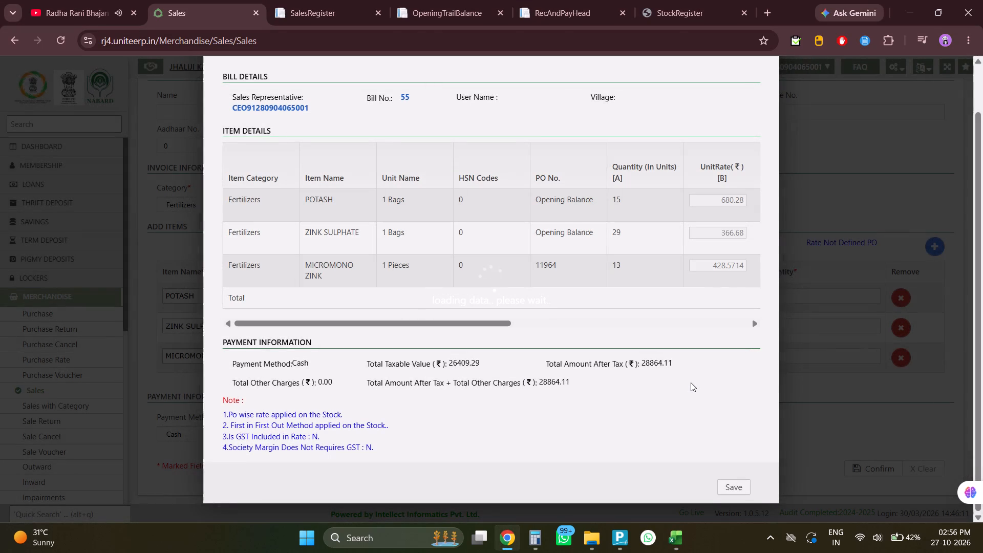
key(alt+Tab)
key(alt+Tab)
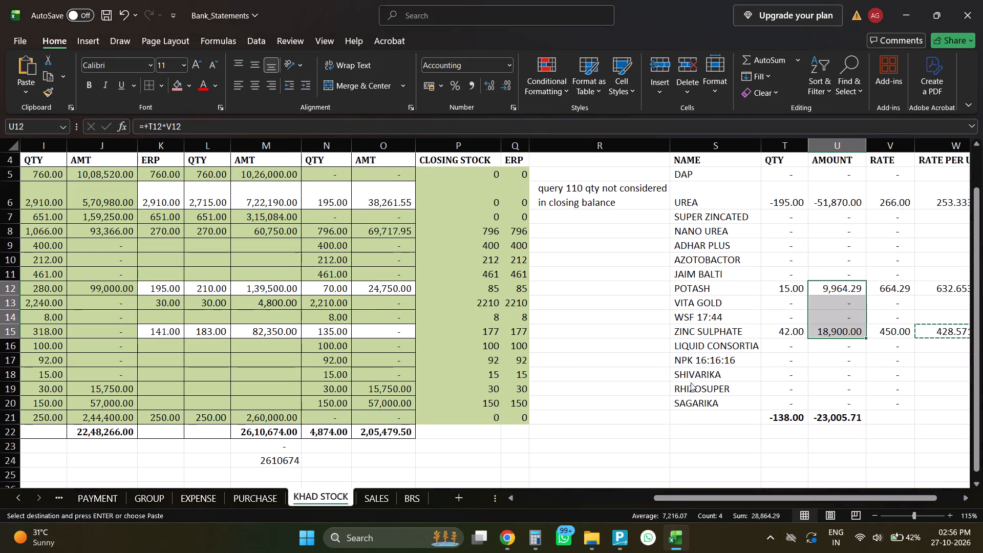
click(744, 228)
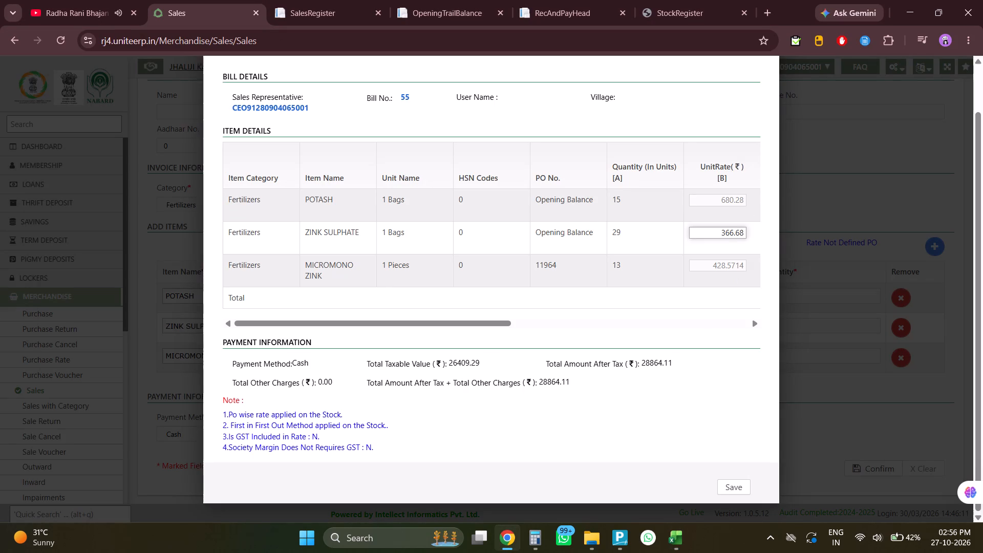
click(743, 199)
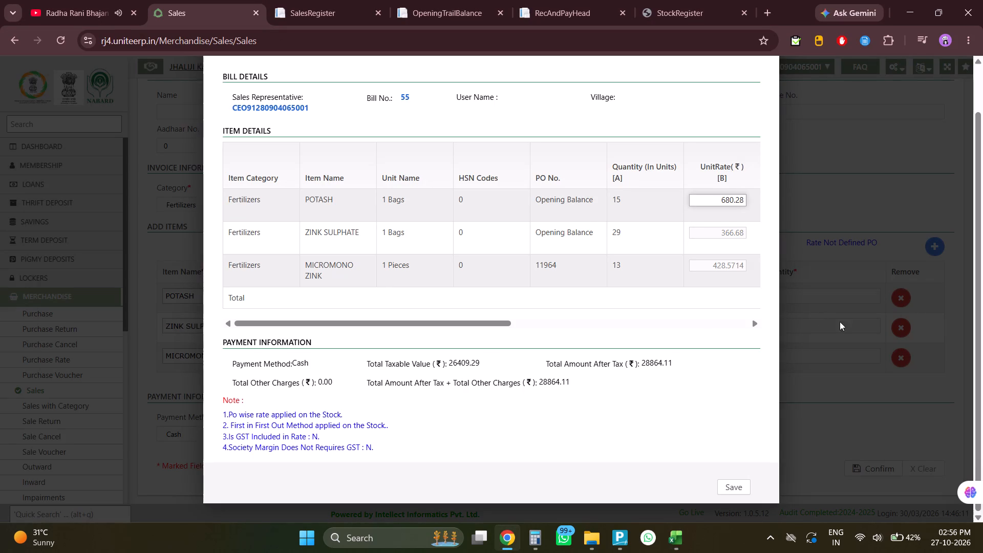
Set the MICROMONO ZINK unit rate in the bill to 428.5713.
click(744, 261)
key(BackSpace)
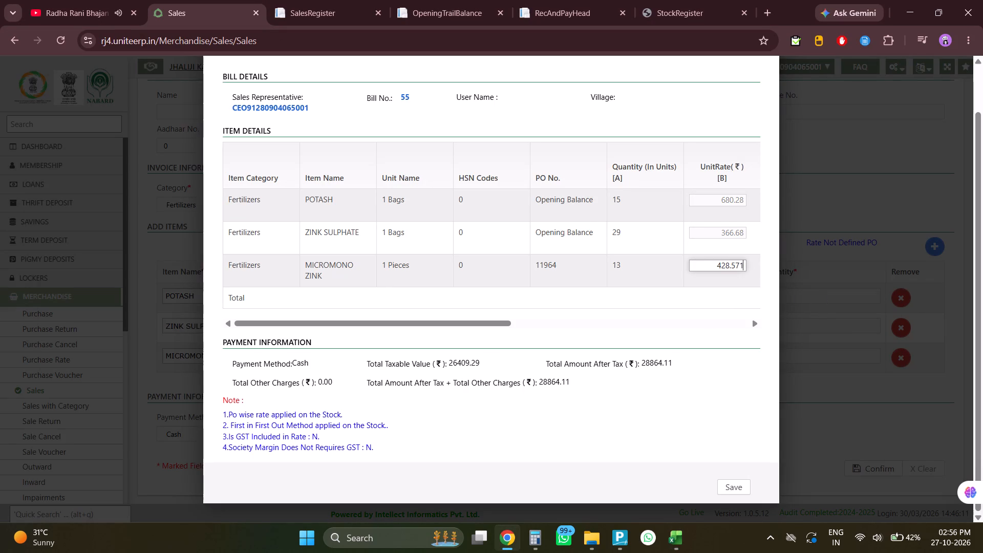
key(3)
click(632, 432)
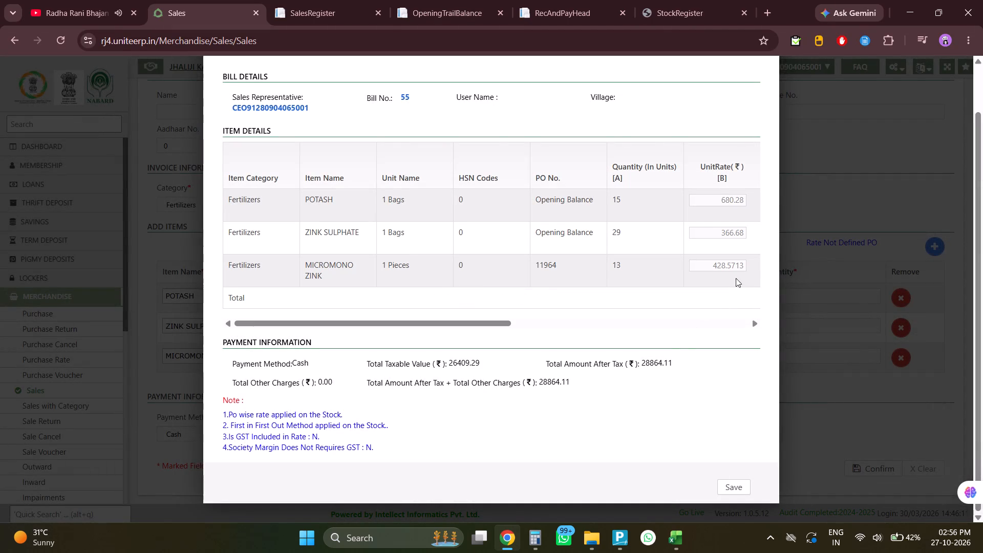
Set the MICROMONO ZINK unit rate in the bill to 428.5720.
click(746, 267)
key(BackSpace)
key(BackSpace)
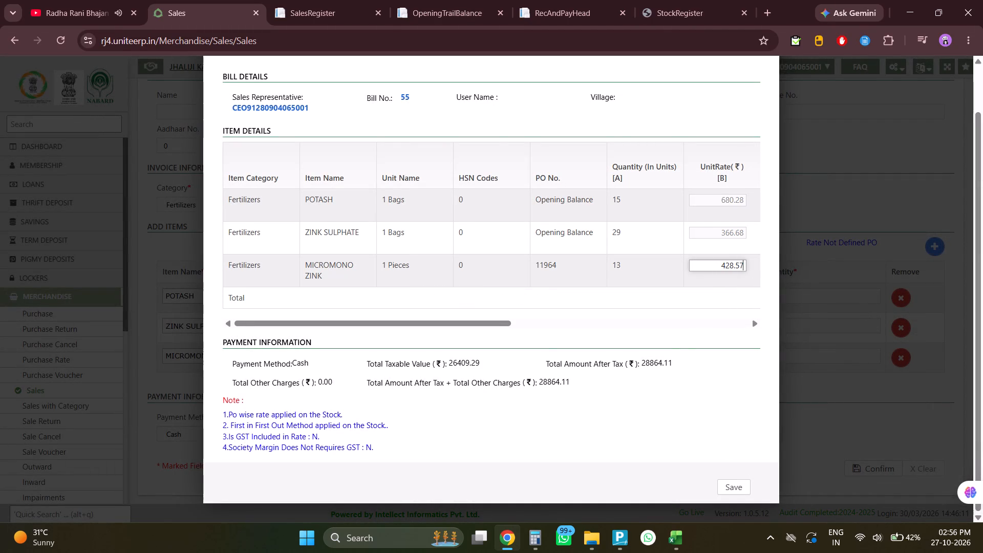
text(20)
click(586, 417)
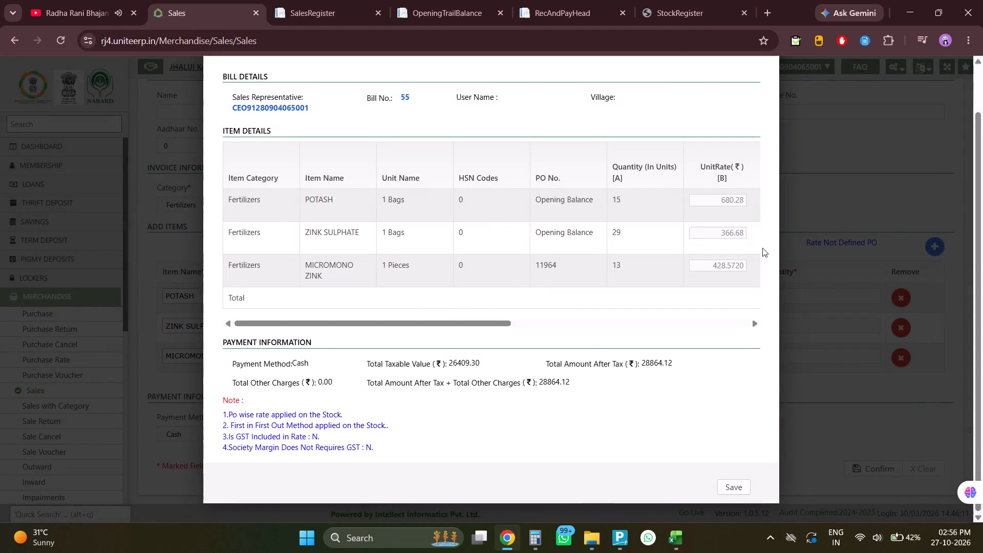
Set the MICROMONO ZINK unit rate to 428.5820 and compare the bill total with the combined amounts in KHAD STOCK.
click(736, 267)
key(BackSpace)
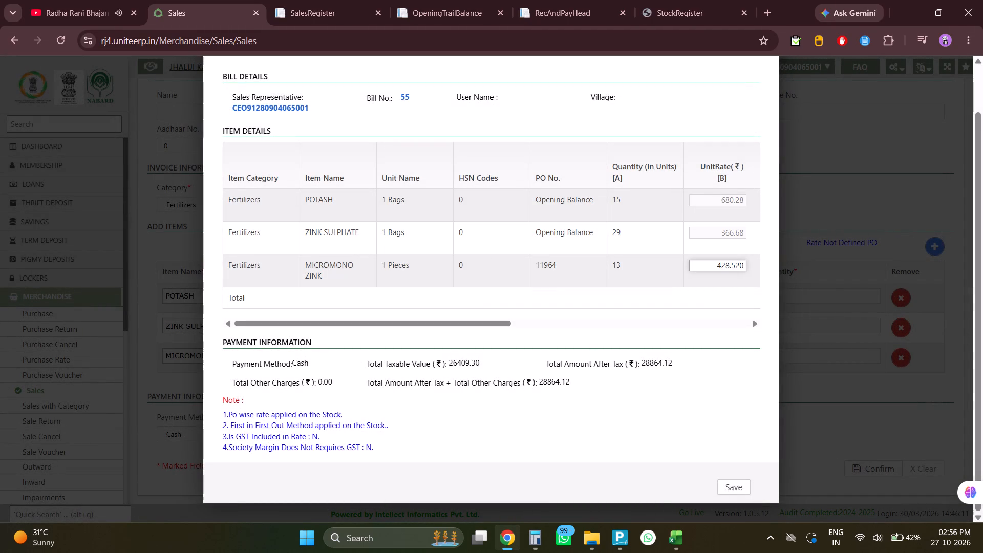
key(8)
click(692, 396)
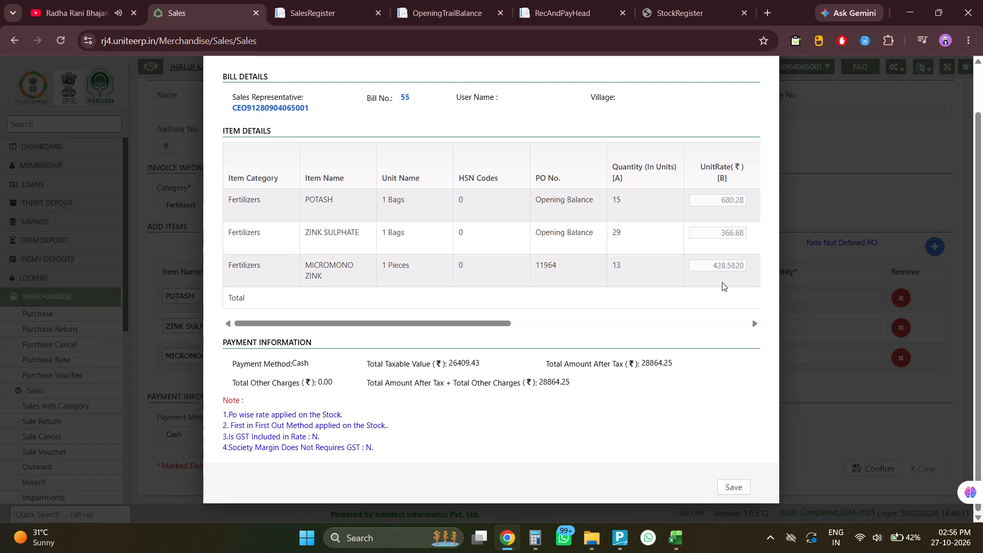
key(alt+Tab)
key(alt+Tab)
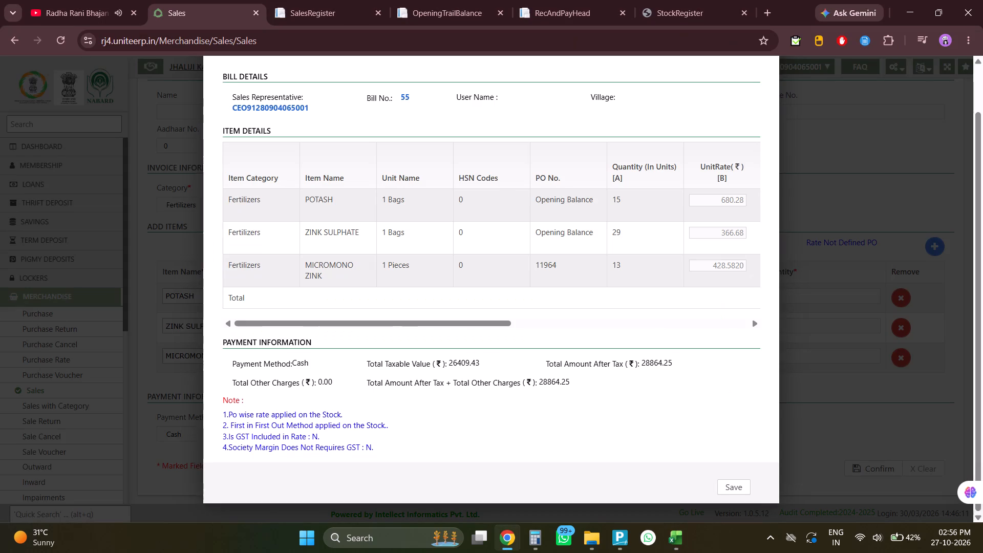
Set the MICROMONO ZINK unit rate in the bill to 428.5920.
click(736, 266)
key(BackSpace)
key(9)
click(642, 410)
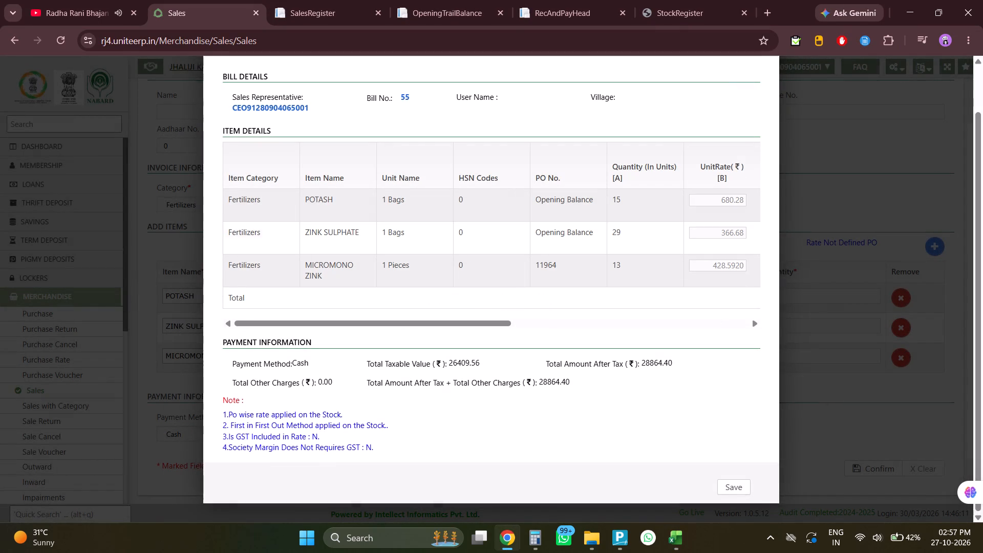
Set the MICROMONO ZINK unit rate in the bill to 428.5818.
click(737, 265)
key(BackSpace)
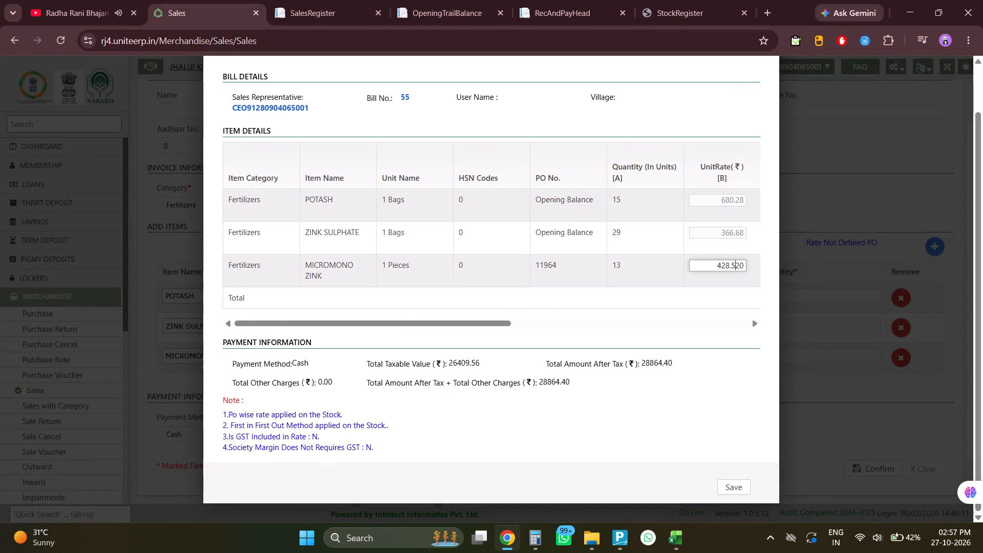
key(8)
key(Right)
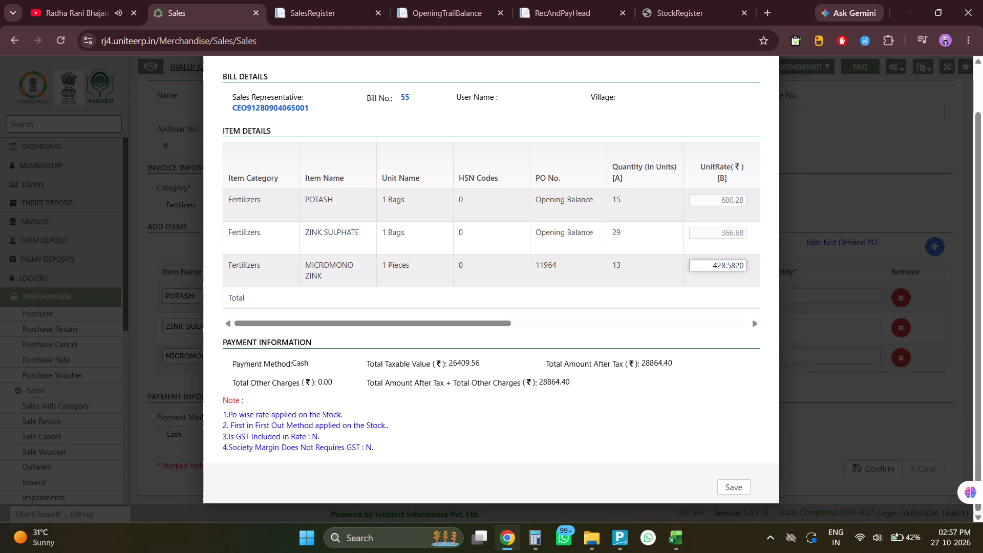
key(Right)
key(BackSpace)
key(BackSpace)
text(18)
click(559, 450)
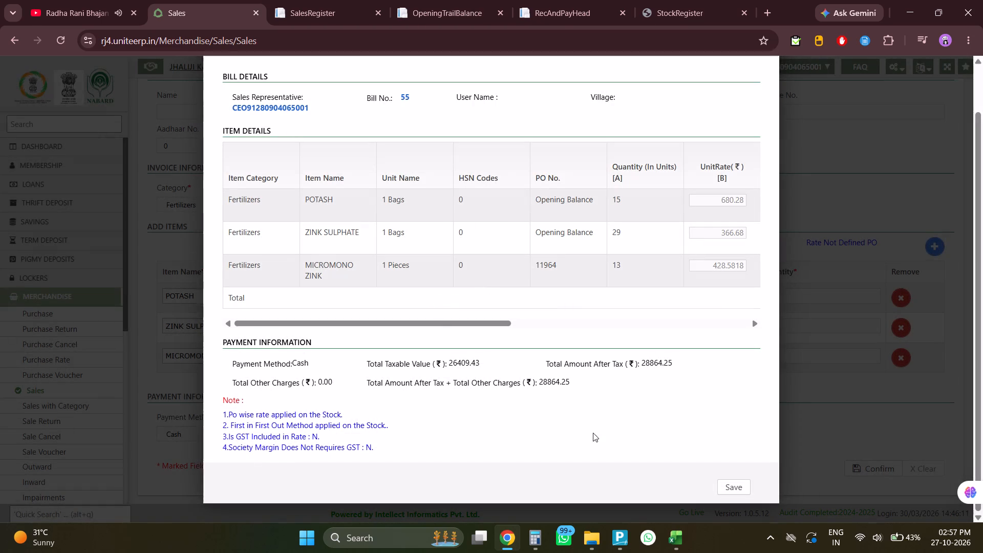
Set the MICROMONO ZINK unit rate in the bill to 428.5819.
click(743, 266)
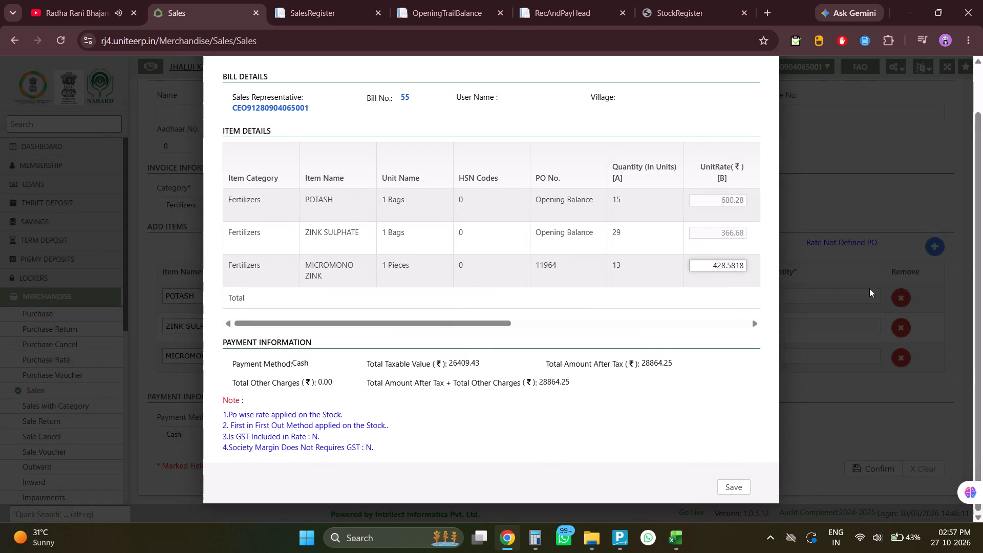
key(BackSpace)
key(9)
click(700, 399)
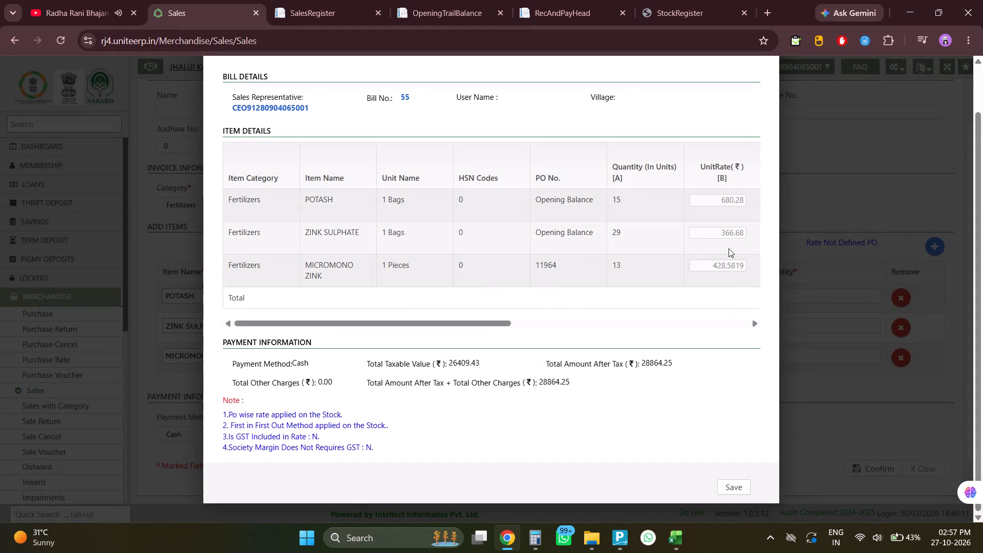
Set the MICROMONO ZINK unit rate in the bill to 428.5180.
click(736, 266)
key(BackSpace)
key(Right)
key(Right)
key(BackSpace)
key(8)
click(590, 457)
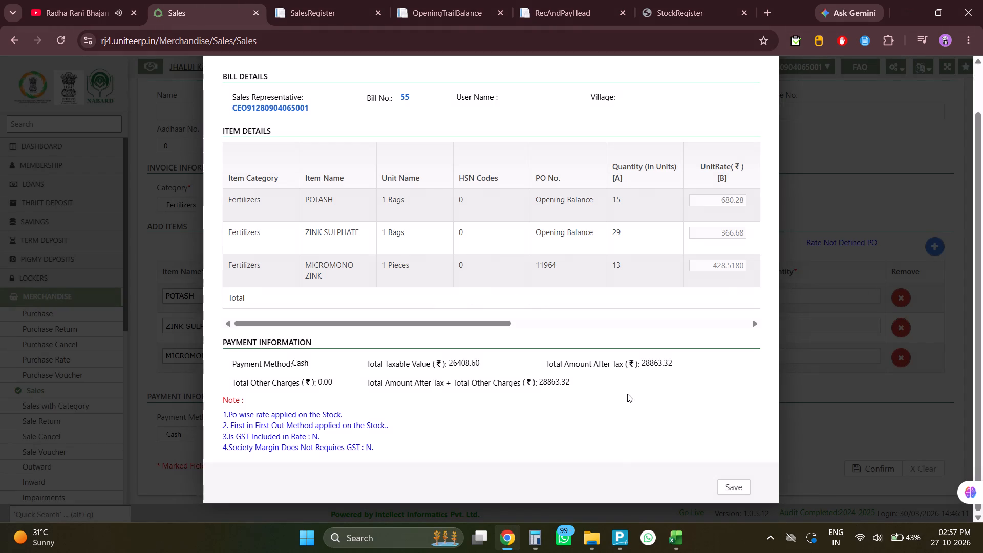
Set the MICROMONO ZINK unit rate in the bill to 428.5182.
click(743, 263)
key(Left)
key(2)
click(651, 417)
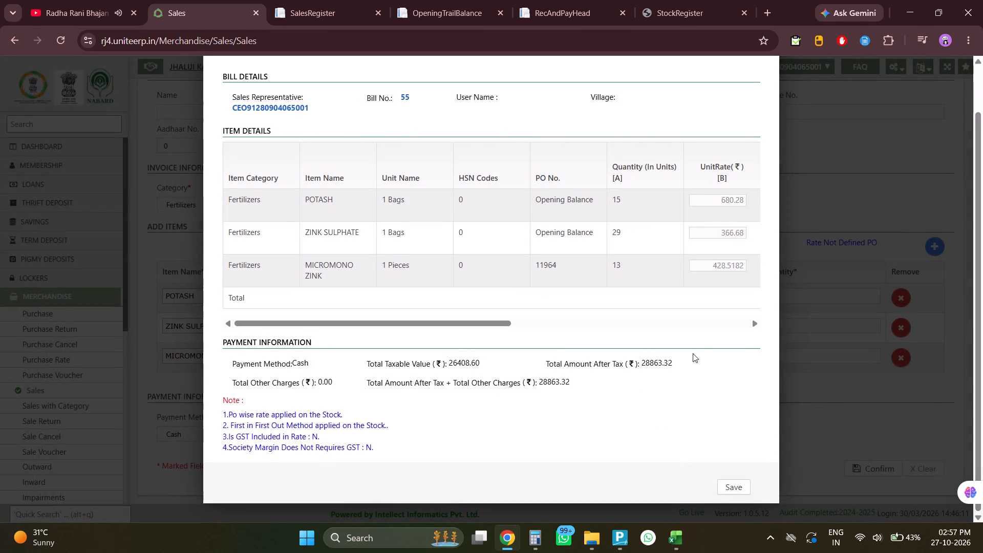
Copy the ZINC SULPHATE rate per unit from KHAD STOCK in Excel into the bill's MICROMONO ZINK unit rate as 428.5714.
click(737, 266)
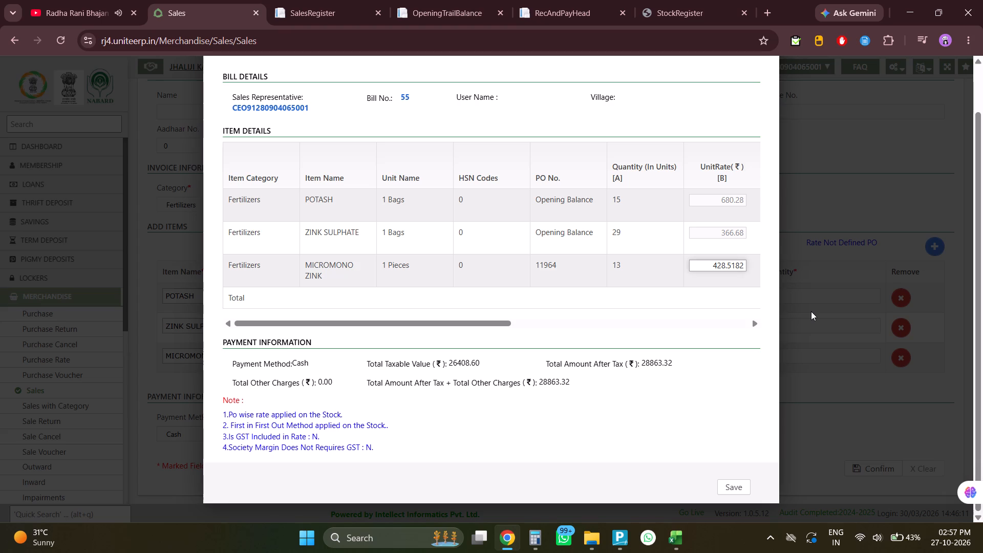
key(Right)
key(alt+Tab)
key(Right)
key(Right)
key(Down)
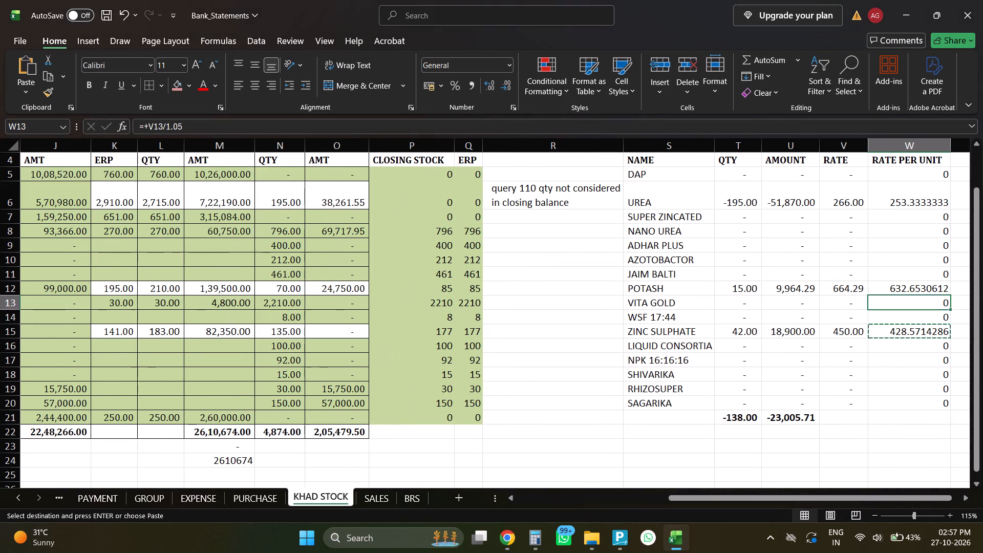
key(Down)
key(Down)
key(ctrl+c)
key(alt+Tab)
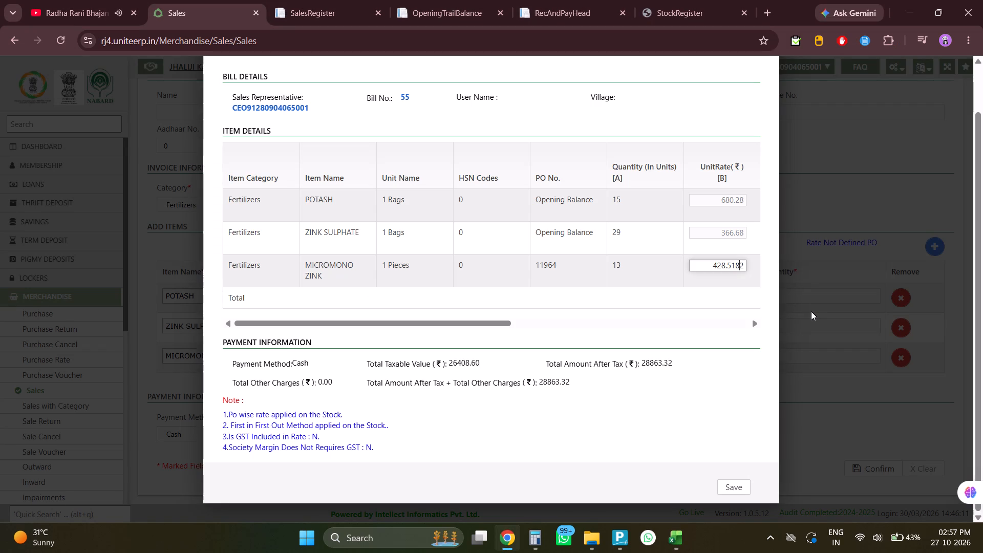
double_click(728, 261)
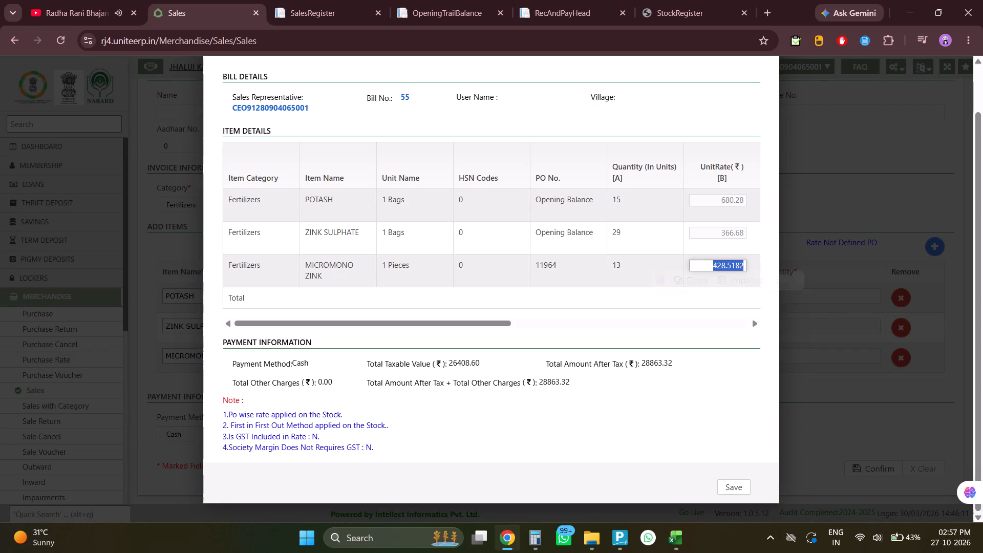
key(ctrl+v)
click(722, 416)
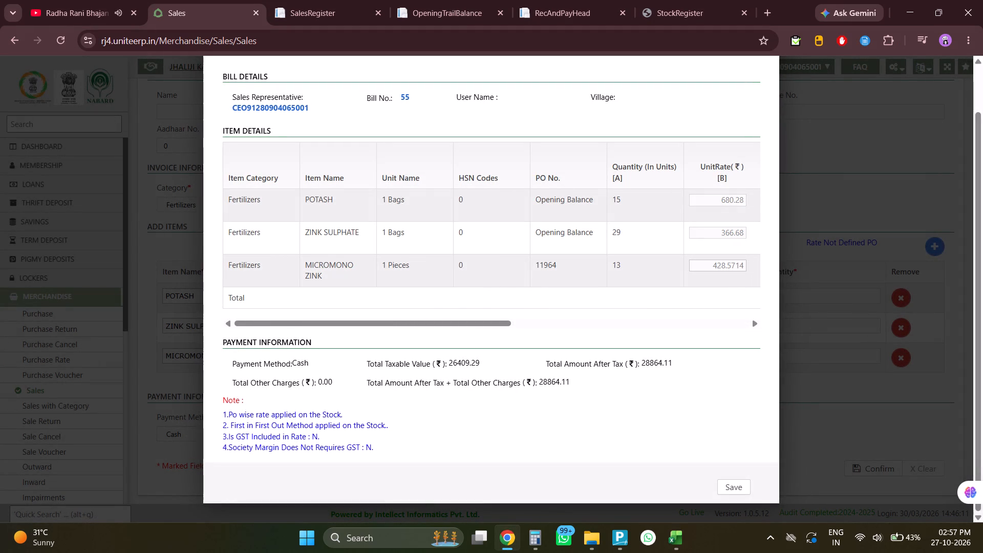
Sum the POTASH through ZINC SULPHATE amounts in KHAD STOCK in Excel and compare the sum with the bill total.
key(alt+Tab)
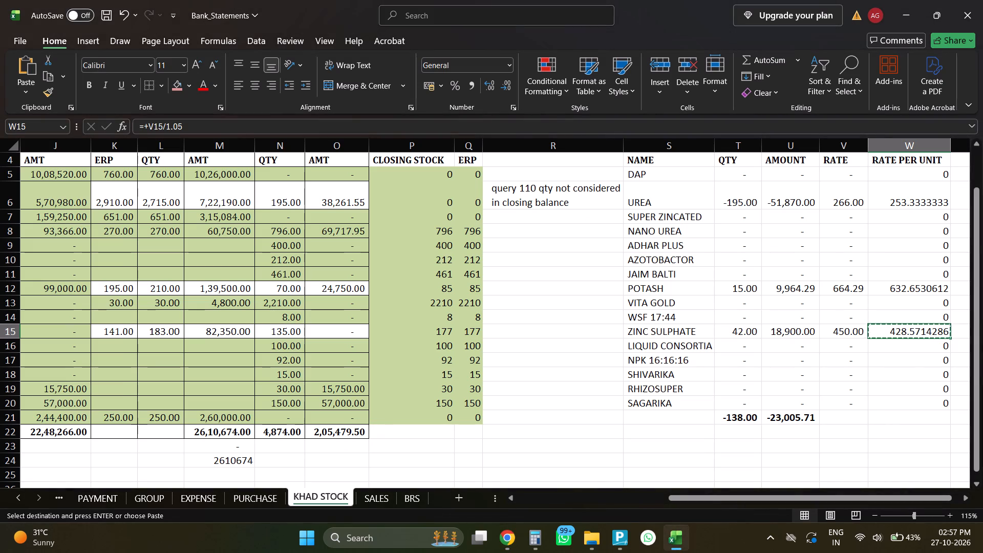
drag(783, 290, 794, 325)
key(Escape)
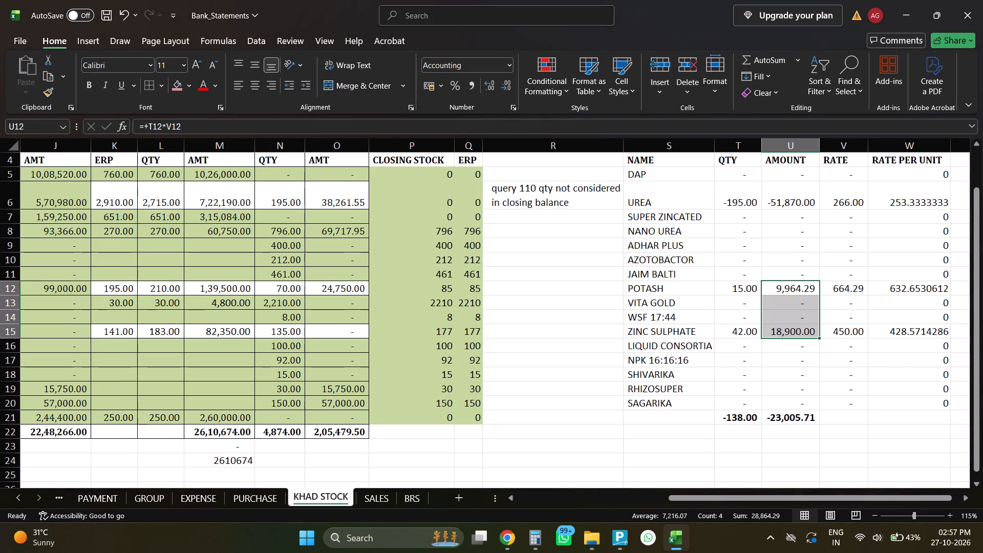
key(alt+Tab)
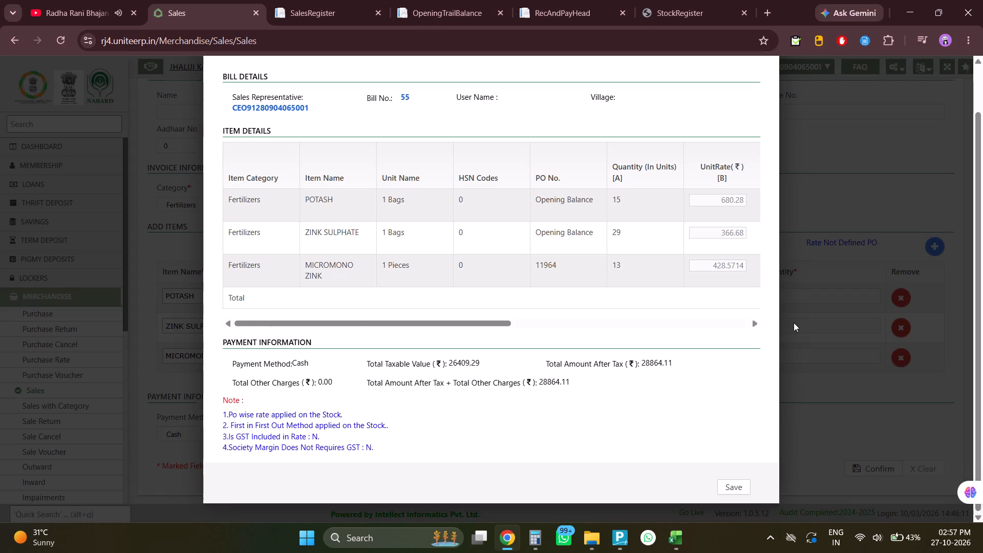
key(alt+Tab)
key(alt+Tab)
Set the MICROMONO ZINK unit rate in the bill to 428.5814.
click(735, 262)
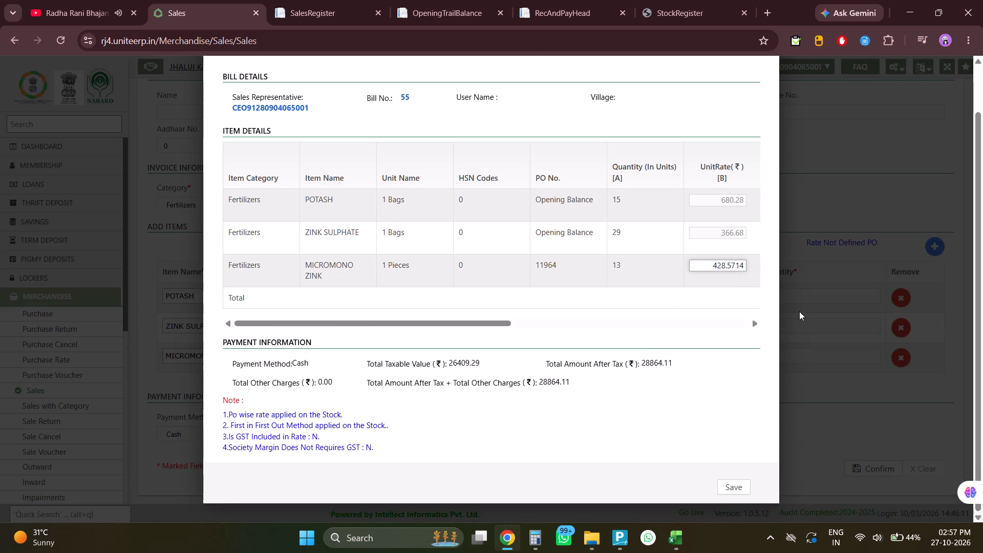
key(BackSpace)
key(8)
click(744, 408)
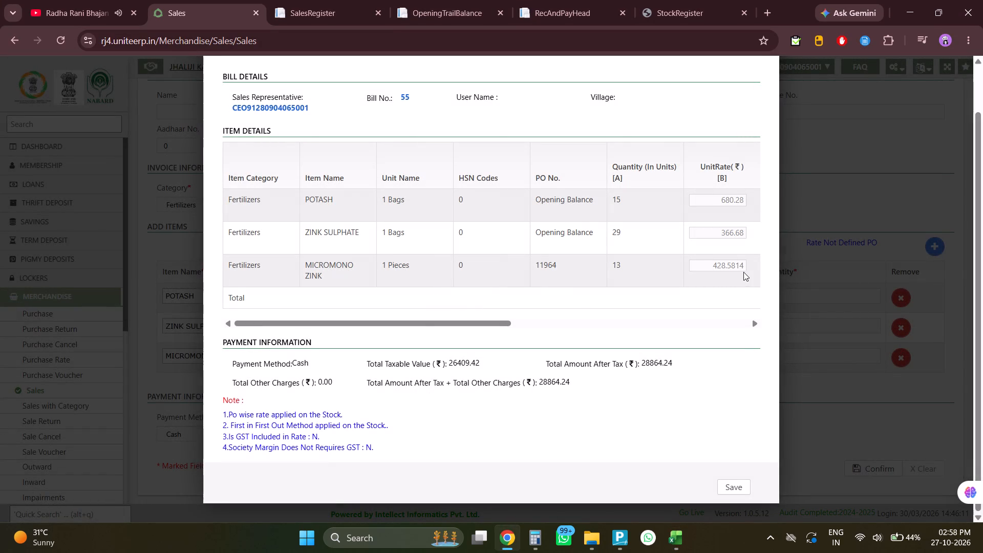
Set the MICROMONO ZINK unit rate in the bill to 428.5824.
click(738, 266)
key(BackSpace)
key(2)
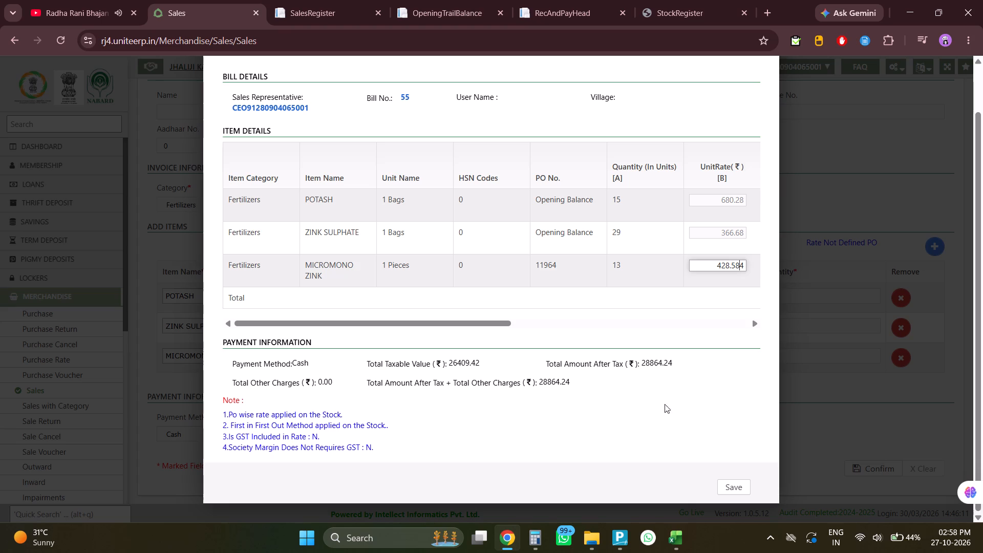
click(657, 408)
Set the MICROMONO ZINK unit rate in the bill to 428.5834.
click(744, 265)
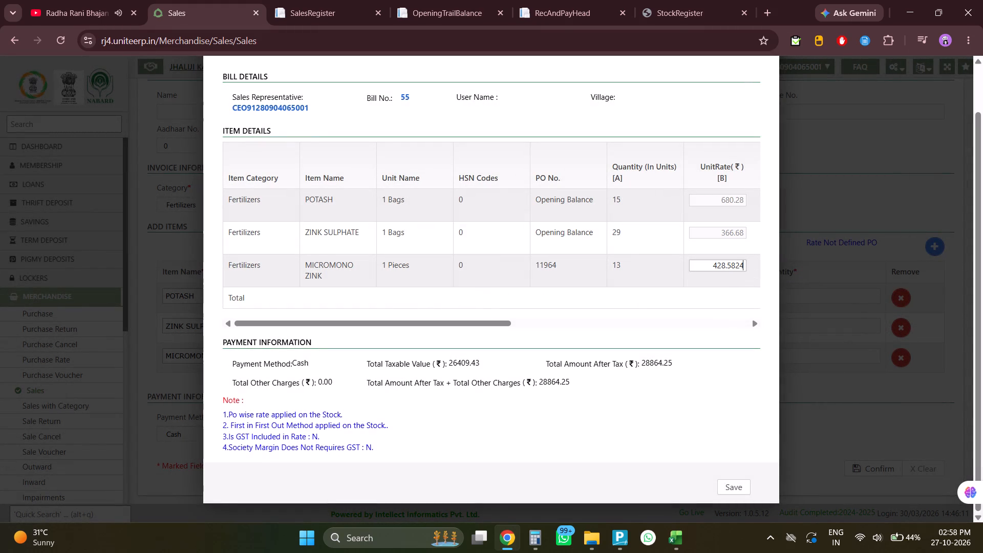
click(739, 265)
key(BackSpace)
key(3)
click(666, 338)
Check the bill's total amount after tax against the sum of the POTASH and ZINC SULPHATE amounts in Excel.
key(alt+Tab)
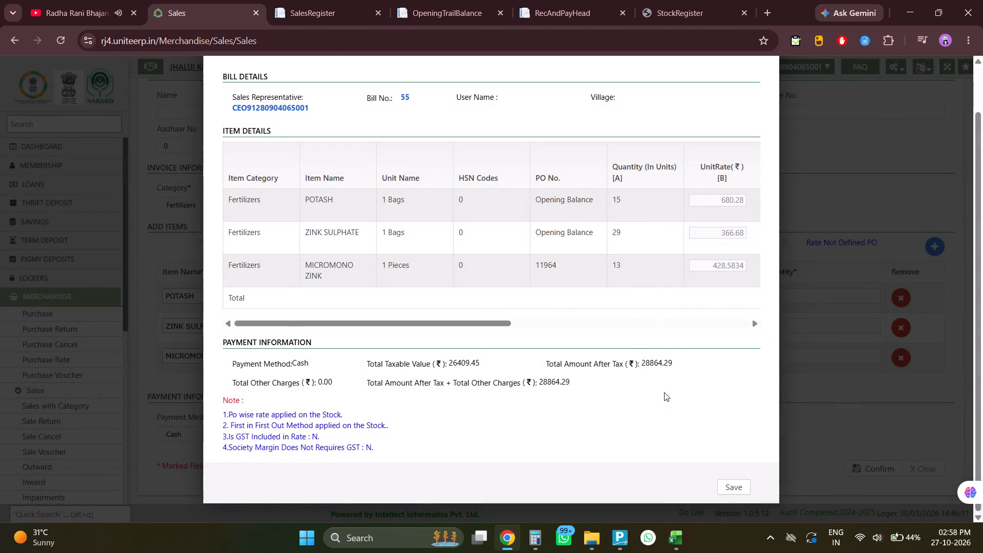
key(alt+Tab)
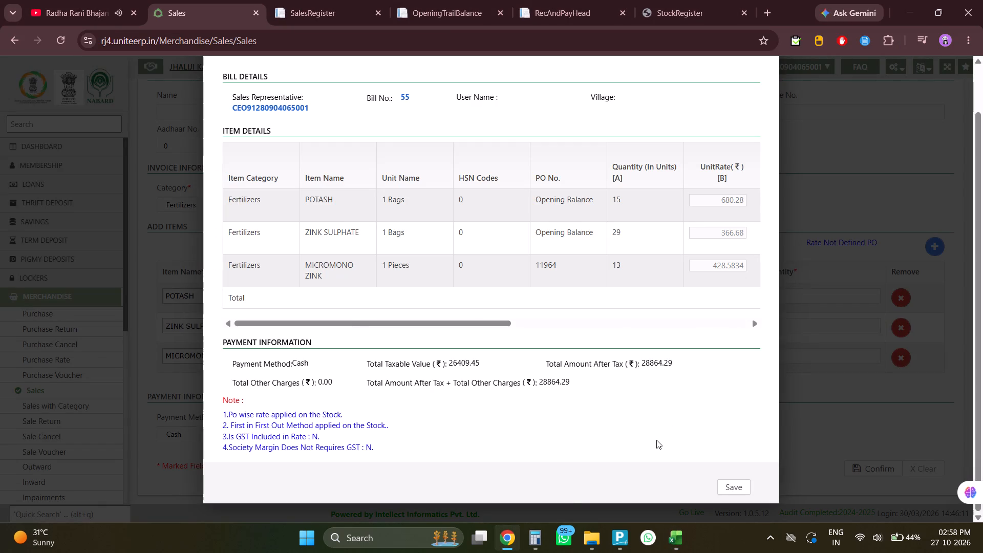
key(alt+Tab)
key(alt+Tab)
key(alt+Tab)
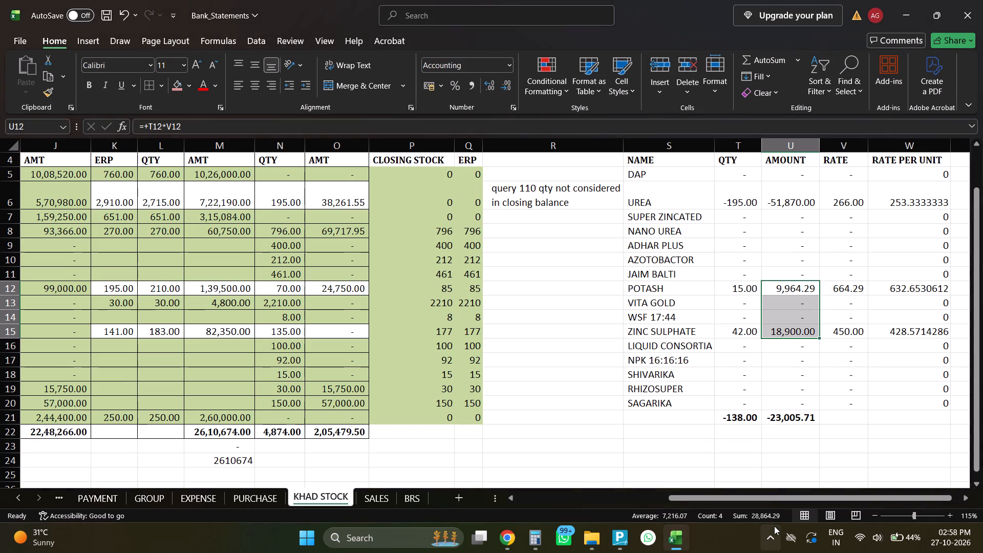
key(alt+Tab)
key(alt+Tab)
key(alt+Tab)
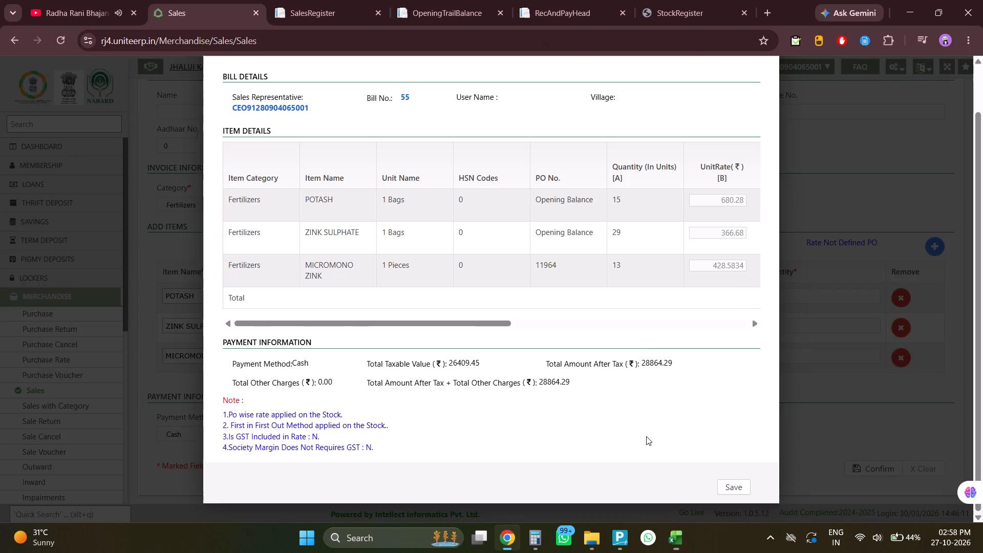
Recheck the bill's line amounts against the Excel total, and save the POTASH, ZINK SULPHATE and MICROMONO ZINK sales bill.
key(alt+Tab)
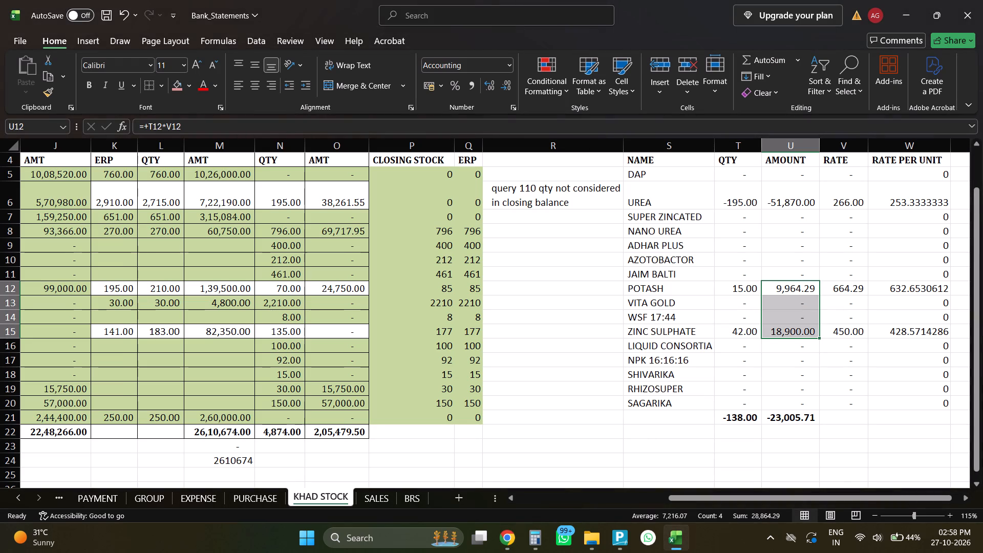
key(alt+Tab)
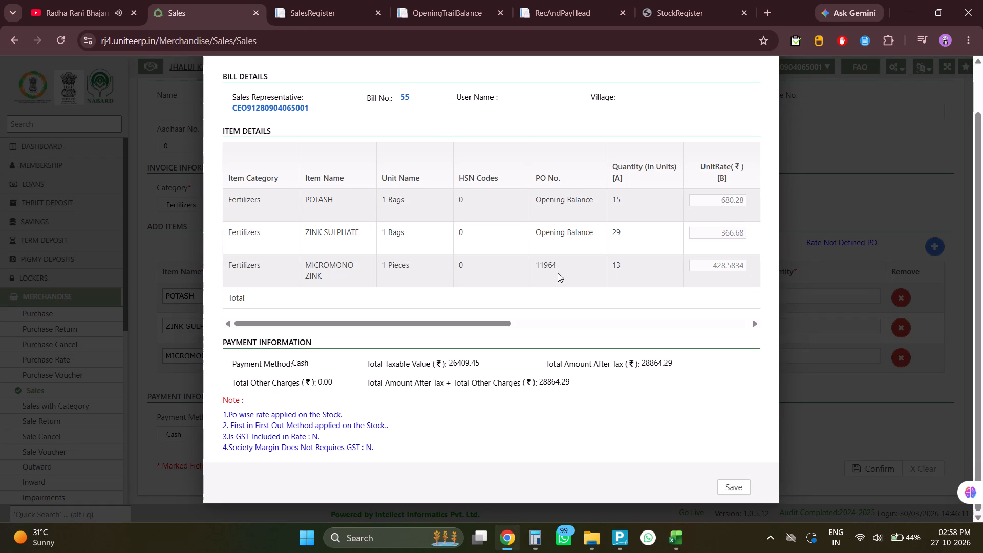
drag(498, 323, 762, 323)
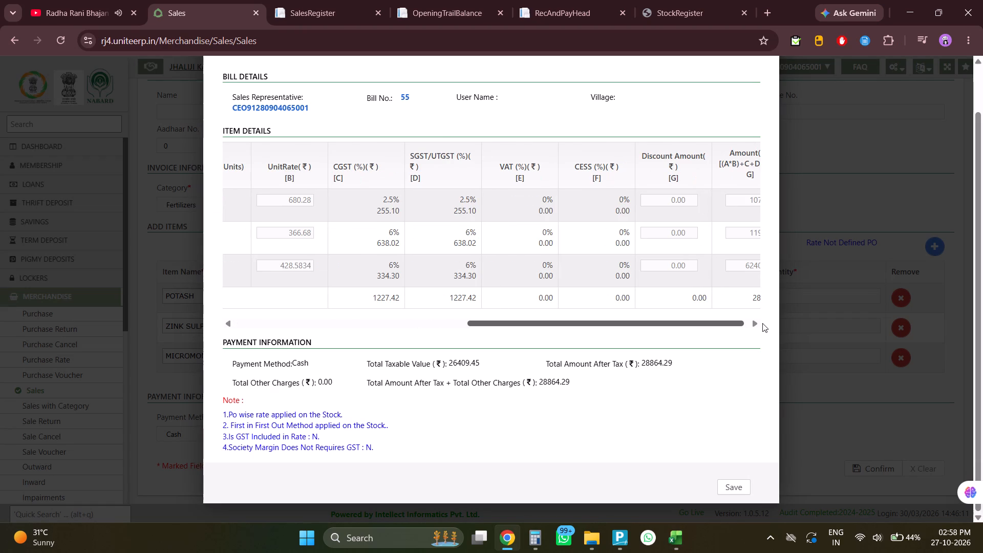
drag(762, 323, 306, 291)
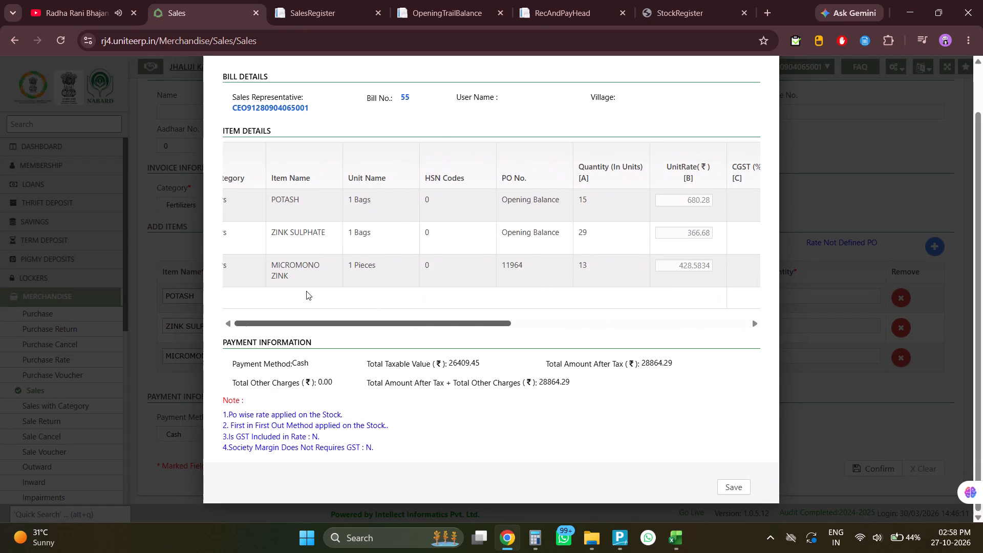
drag(306, 291, 242, 281)
click(724, 492)
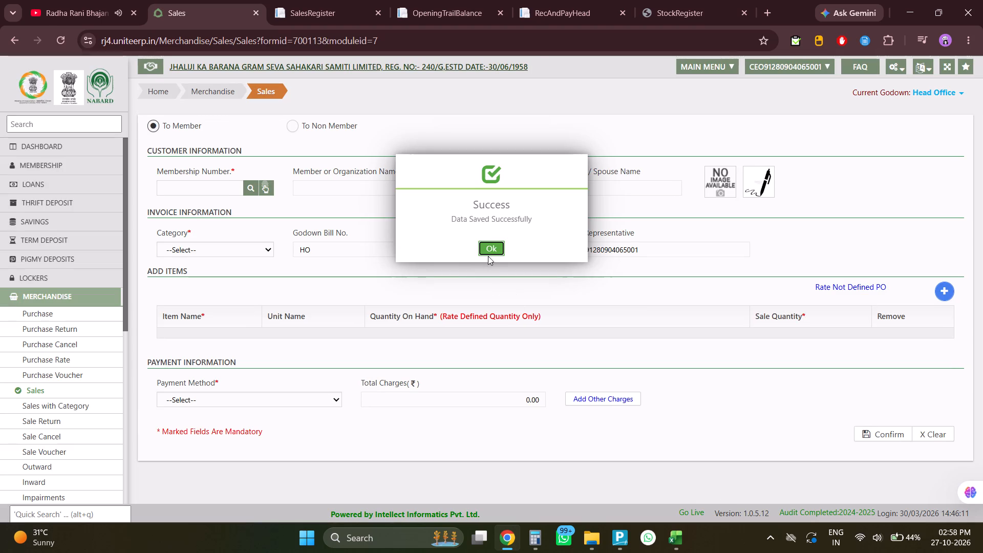
click(488, 256)
click(768, 17)
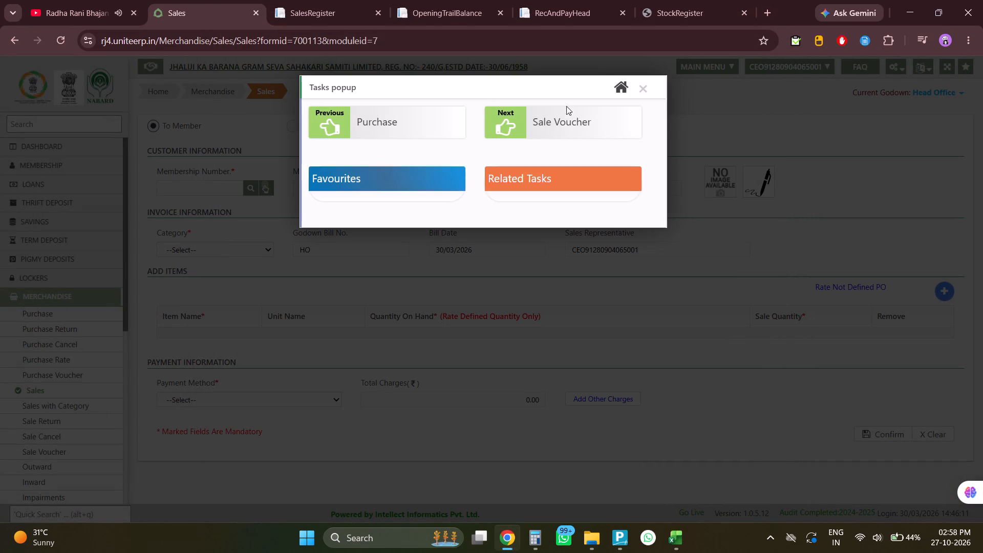
Create the sale voucher for bill 55 with activity type Sales, godown Head Office and payment method Cash.
click(565, 127)
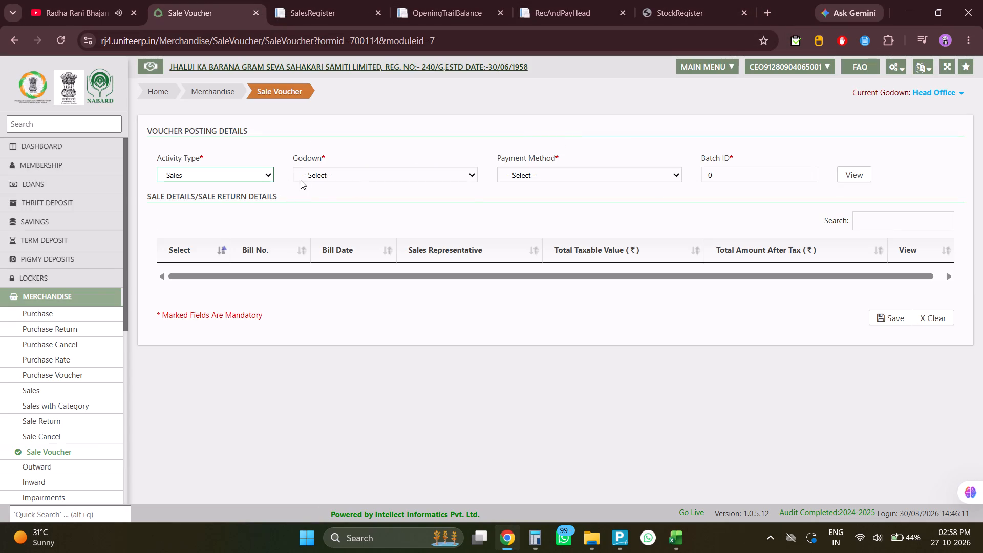
click(309, 177)
click(328, 210)
click(531, 175)
click(531, 201)
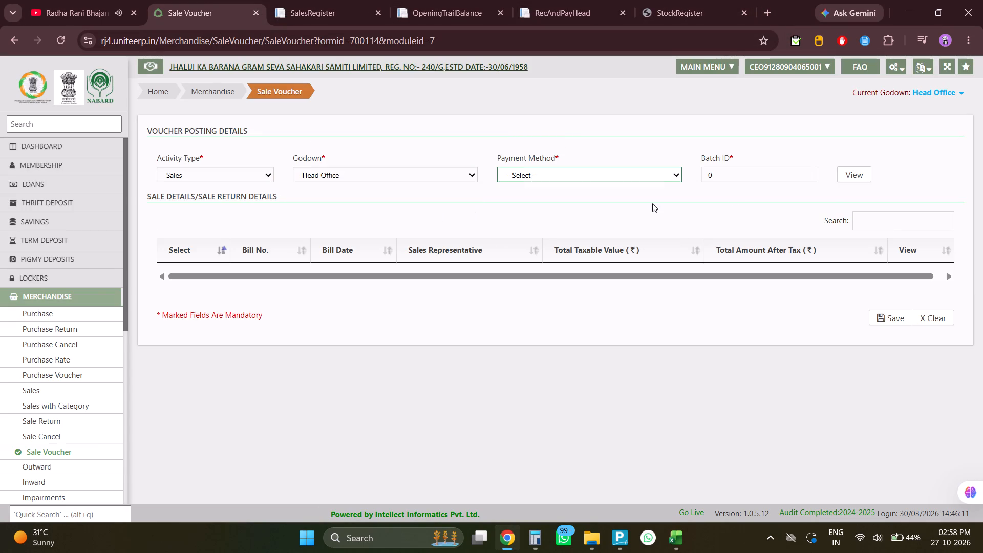
click(846, 178)
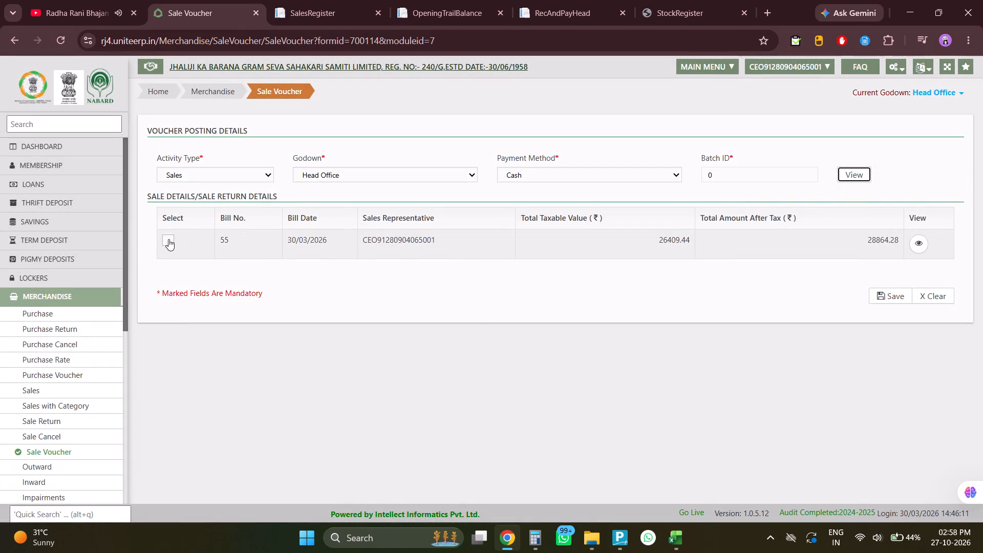
click(168, 239)
click(884, 298)
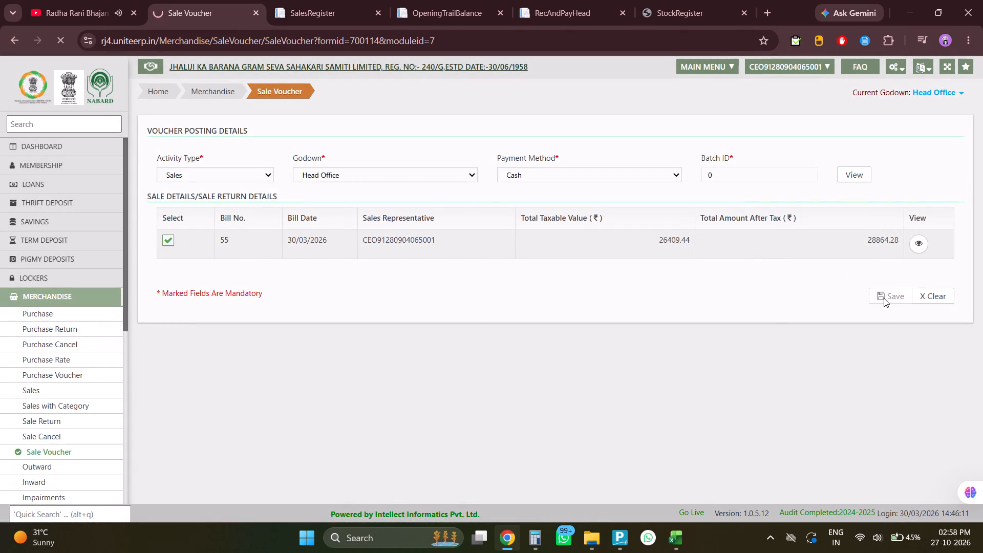
click(504, 250)
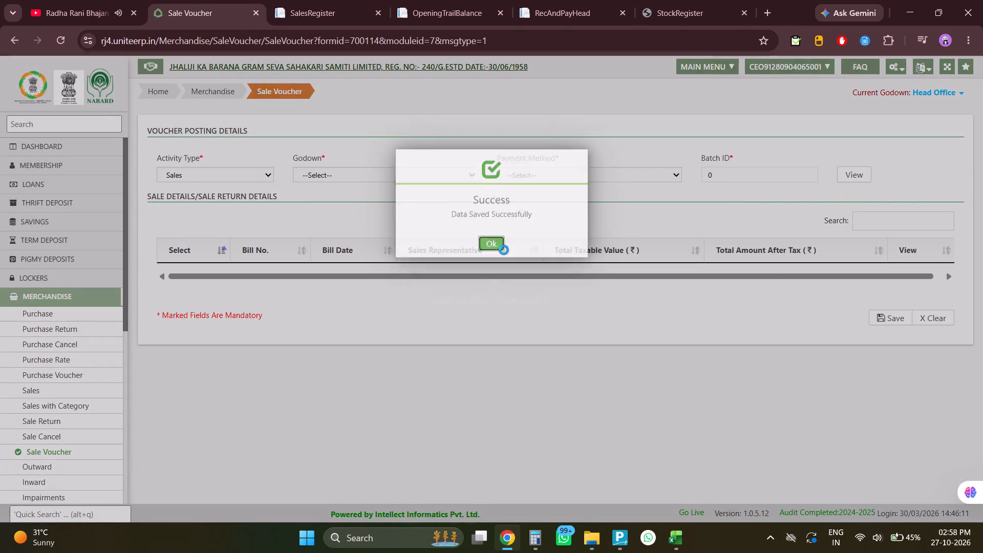
Post the UREA 45 KG sale return voucher dated 30-03-2026 through the FAS Pass Voucher page.
click(627, 86)
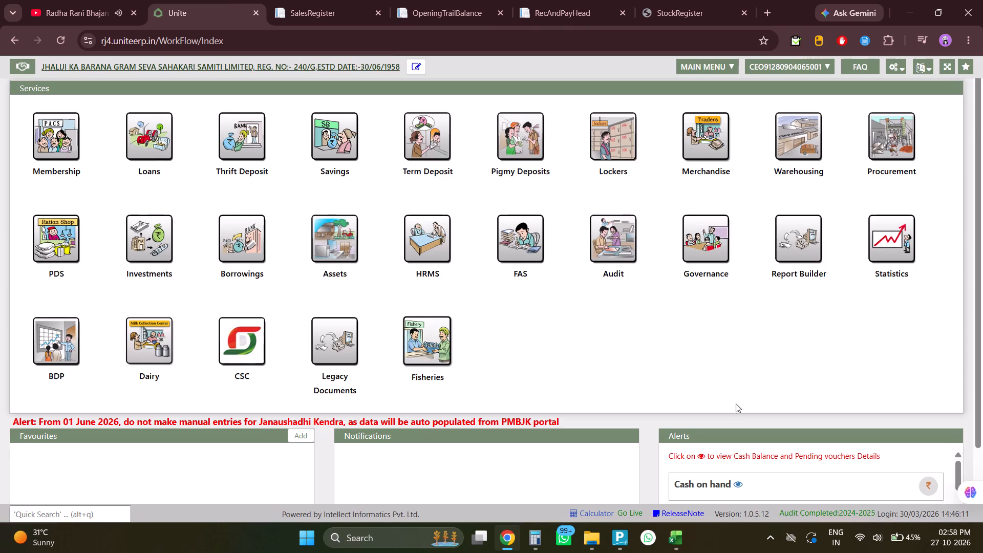
scroll(739, 409, down, 2)
scroll(739, 409, up, 1)
scroll(739, 409, down, 1)
click(718, 439)
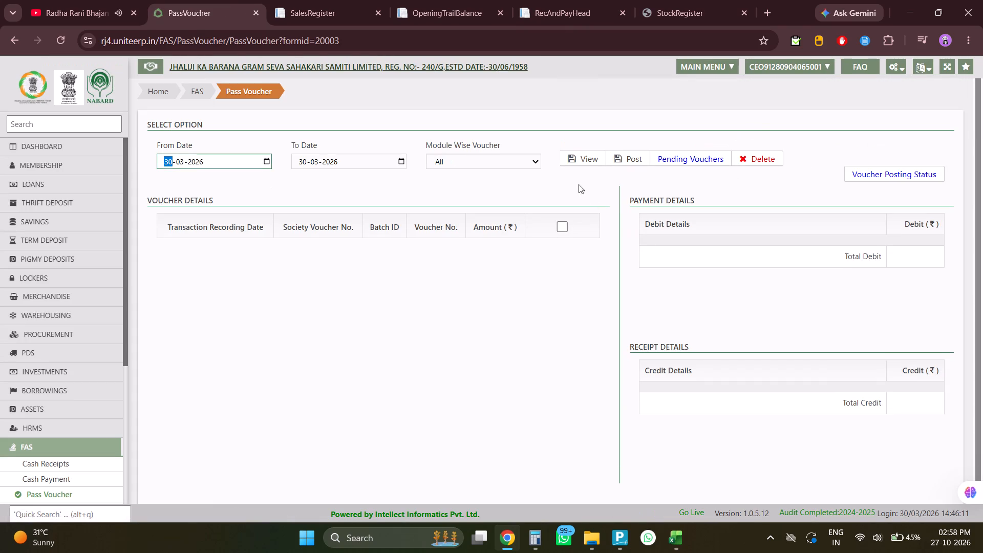
click(584, 164)
click(579, 300)
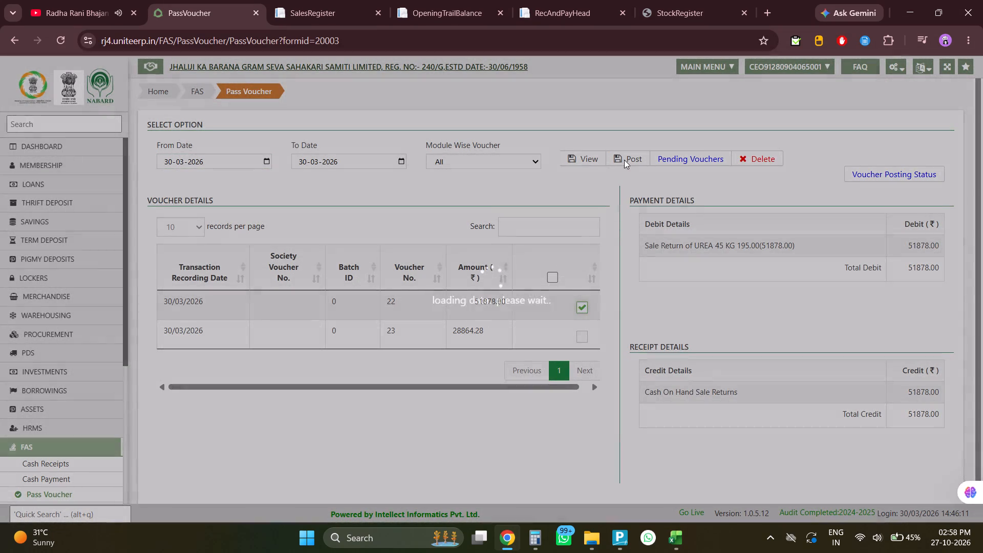
click(626, 159)
click(467, 331)
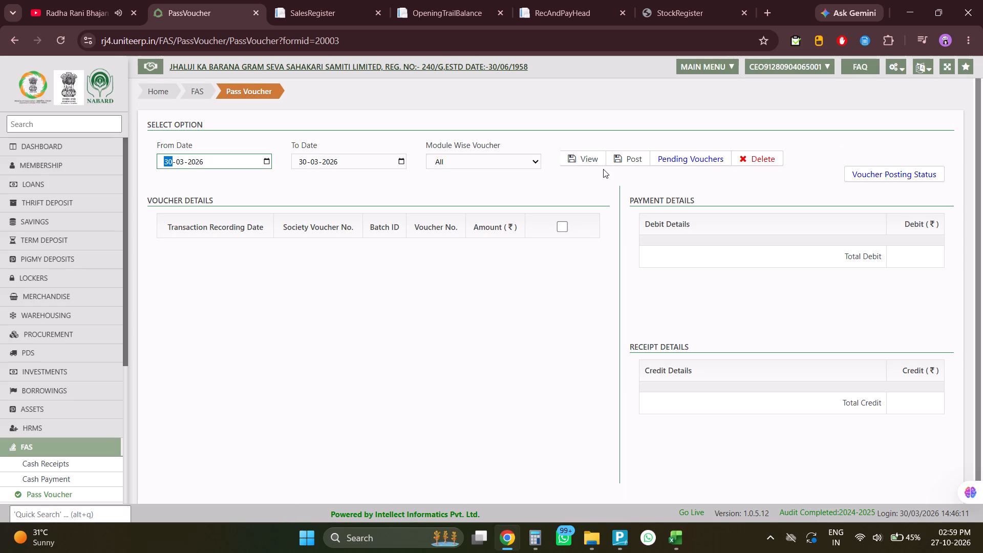
Switch to YouTube, play the suggested song Ganga Ke Kinare, and return to the Pass Voucher page.
click(116, 0)
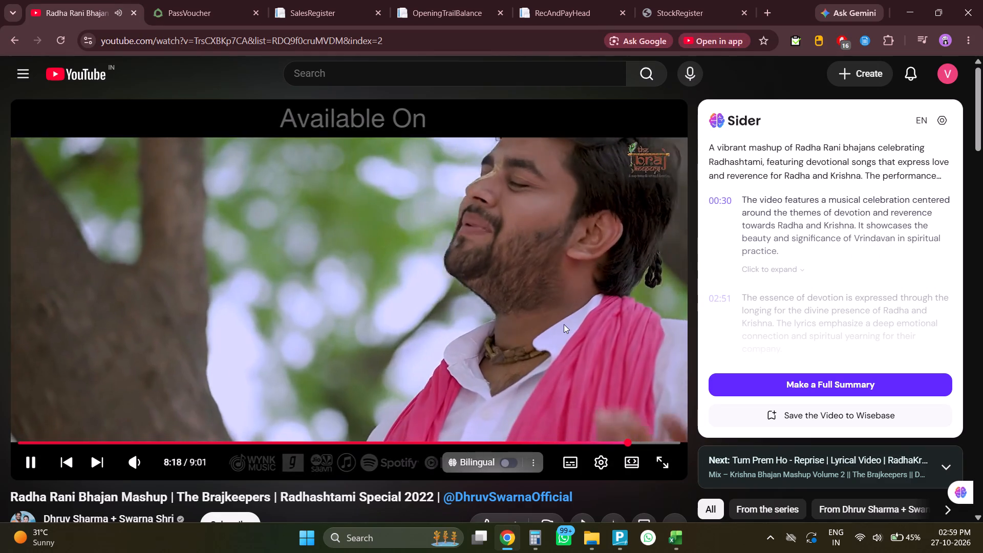
scroll(607, 381, down, 6)
scroll(602, 372, up, 5)
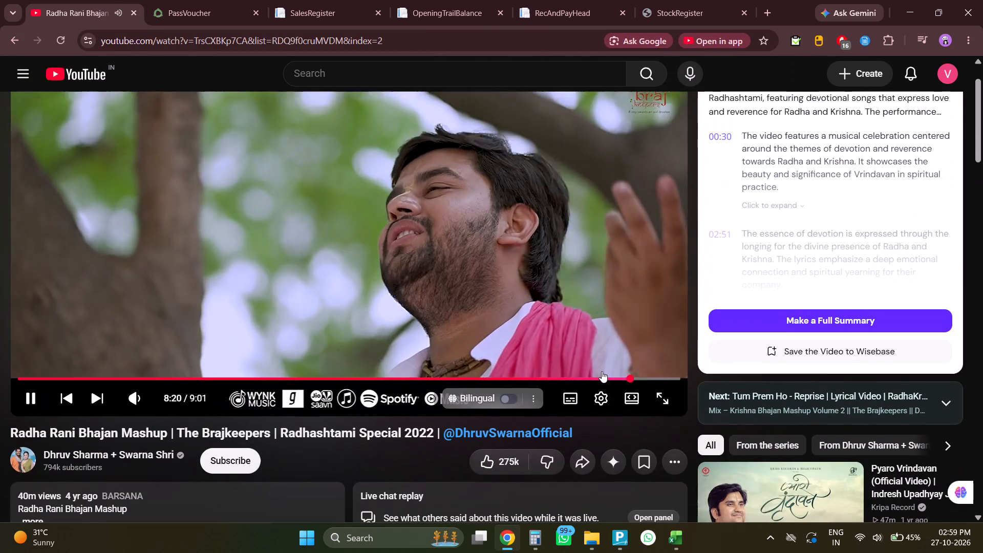
scroll(602, 371, down, 3)
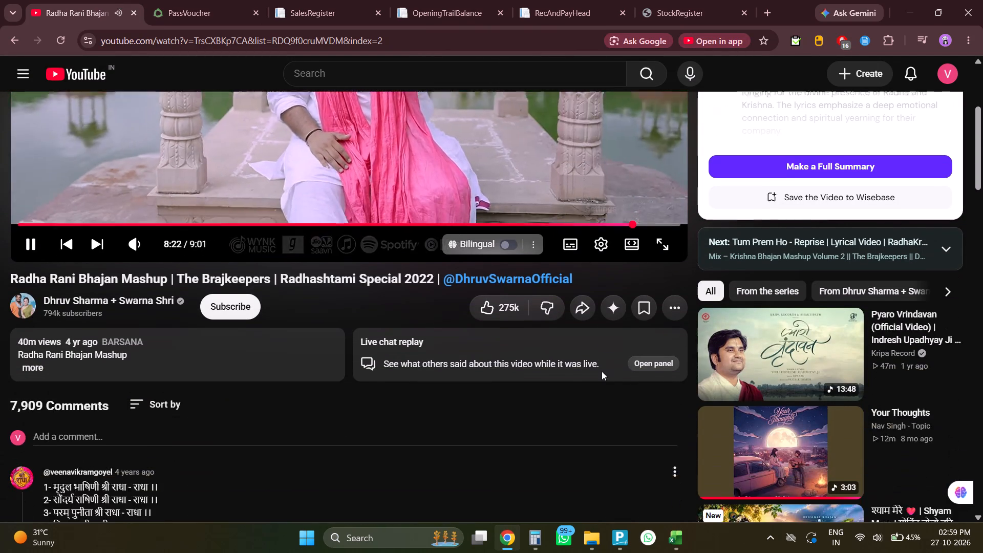
scroll(602, 371, down, 1)
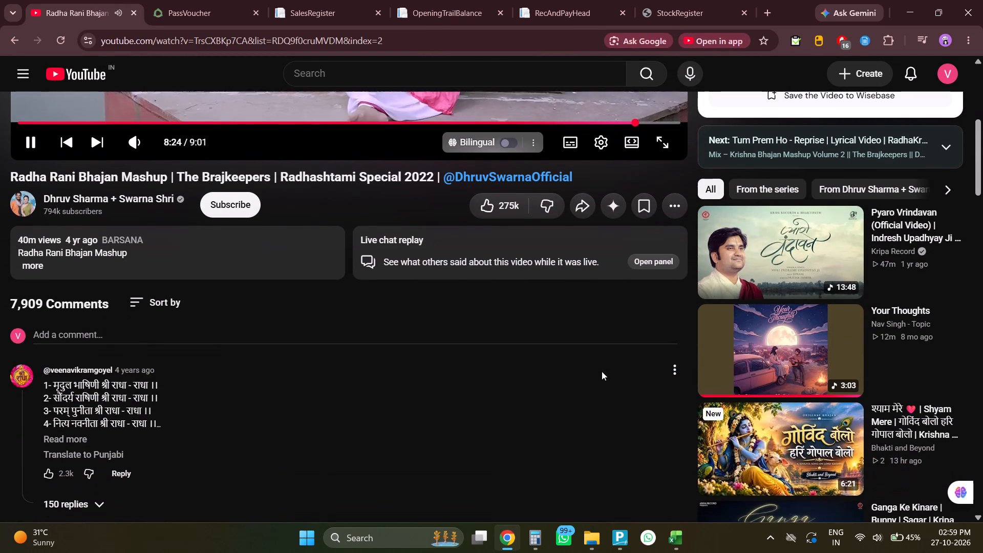
scroll(602, 371, down, 6)
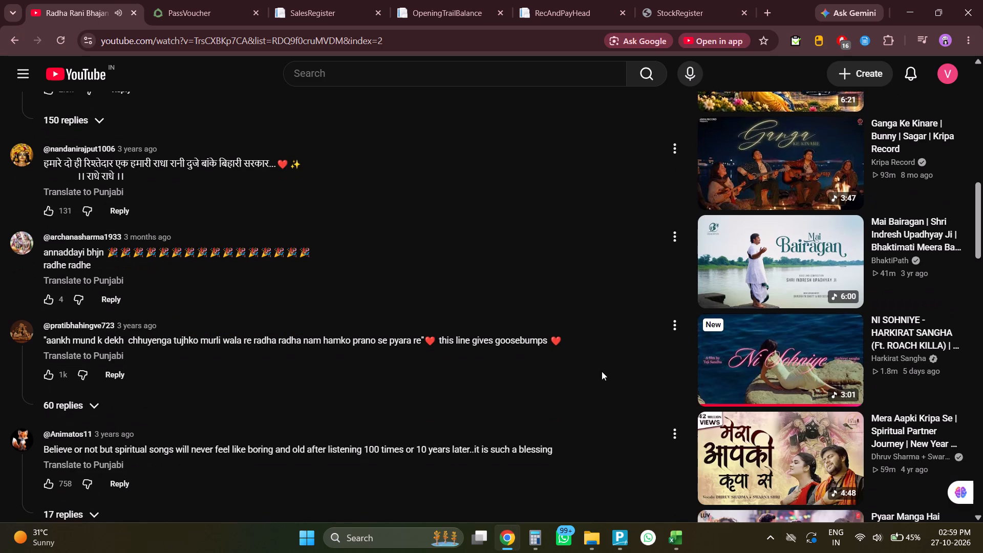
click(772, 172)
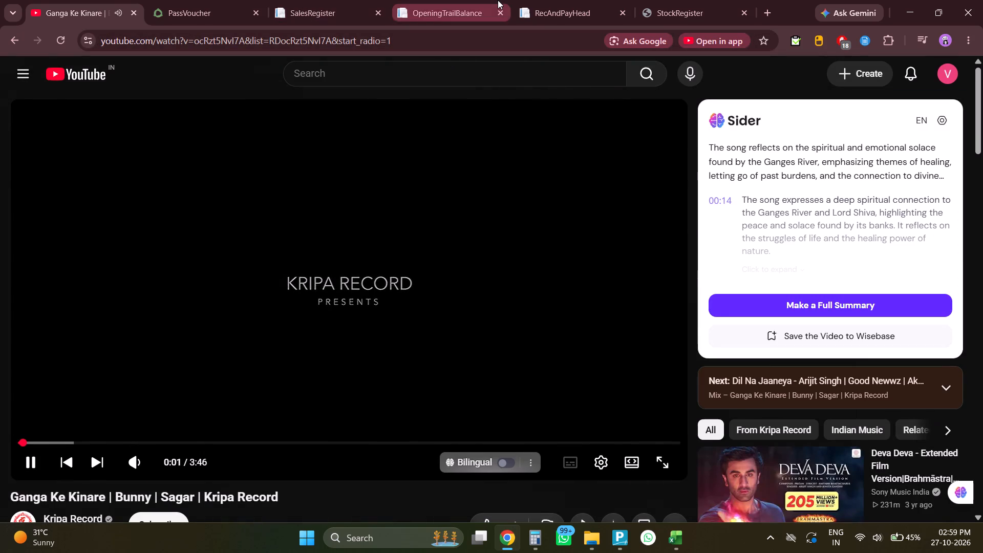
click(498, 0)
click(227, 0)
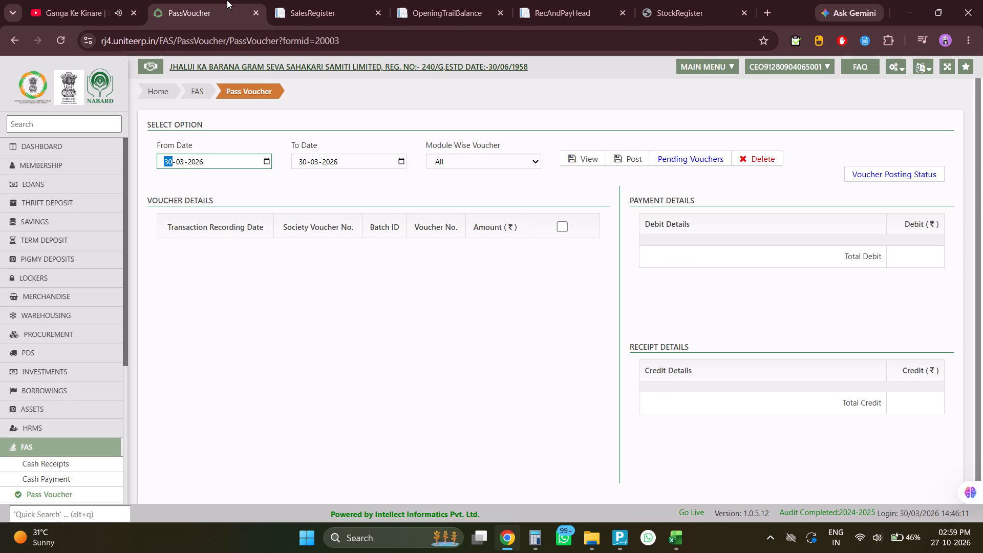
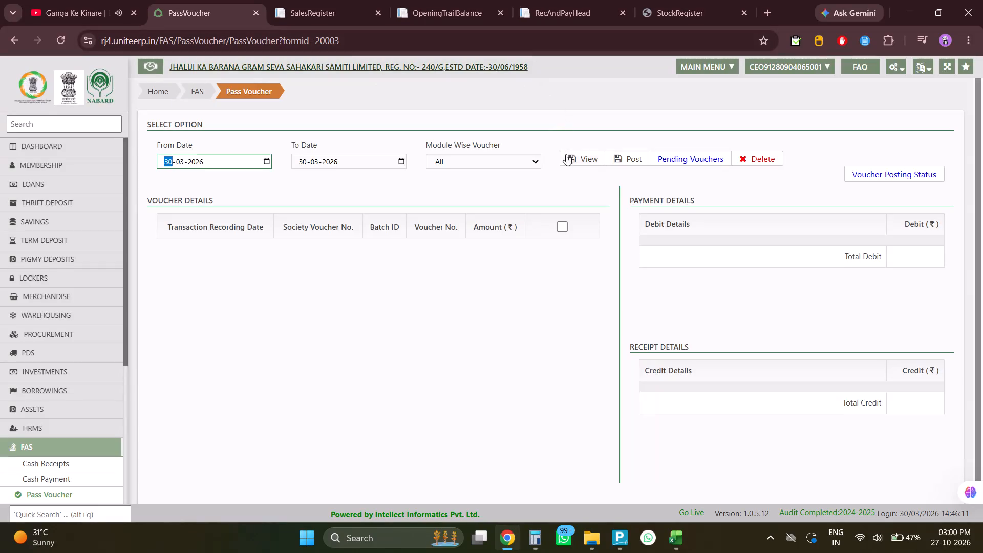
Load the pending vouchers for 30-03-2026 and post voucher 22, the UREA 45 KG sale return.
click(566, 158)
click(579, 303)
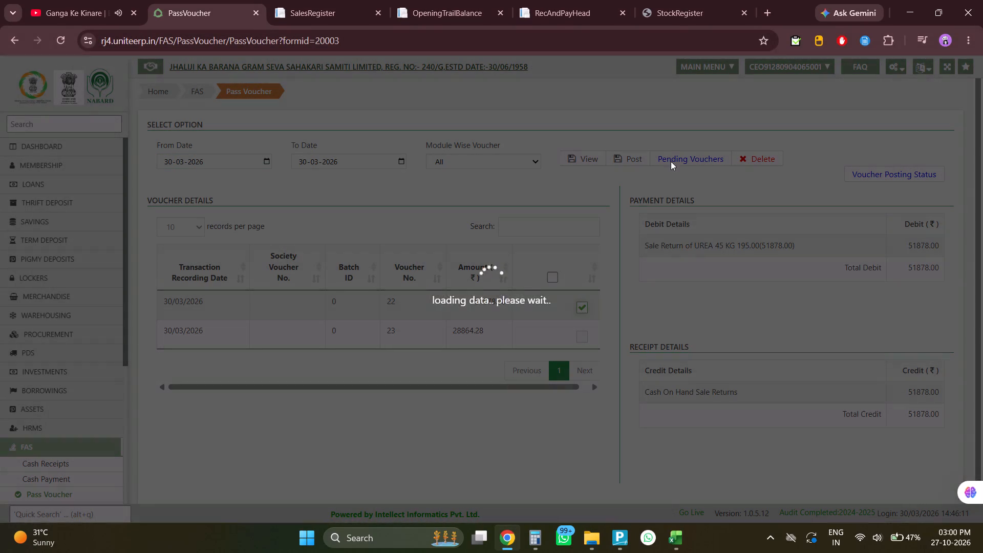
click(634, 162)
click(479, 309)
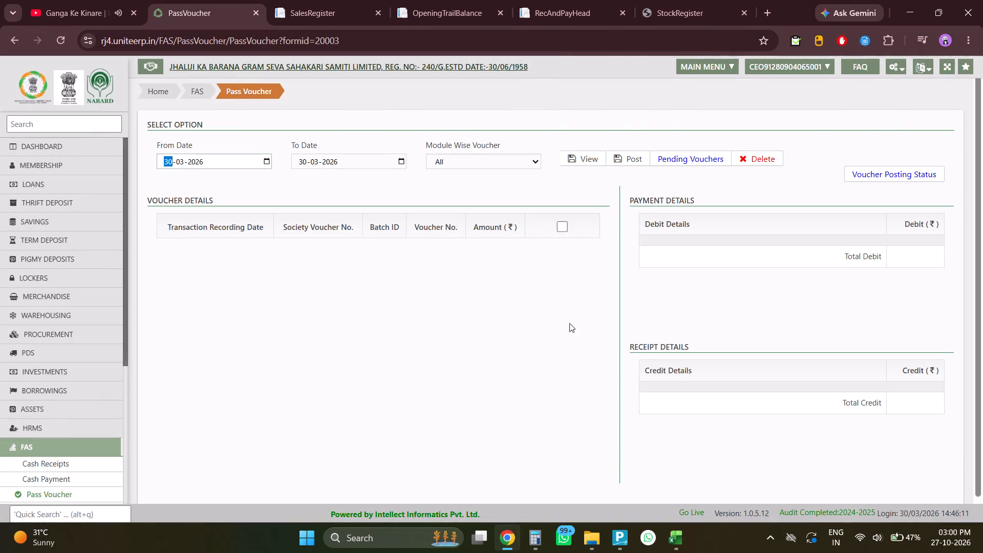
Load the remaining pending voucher for 30-03-2026 and post voucher 23, the POTASH, ZINK SULPHATE and MICROMONO ZINK sale.
click(589, 161)
click(582, 309)
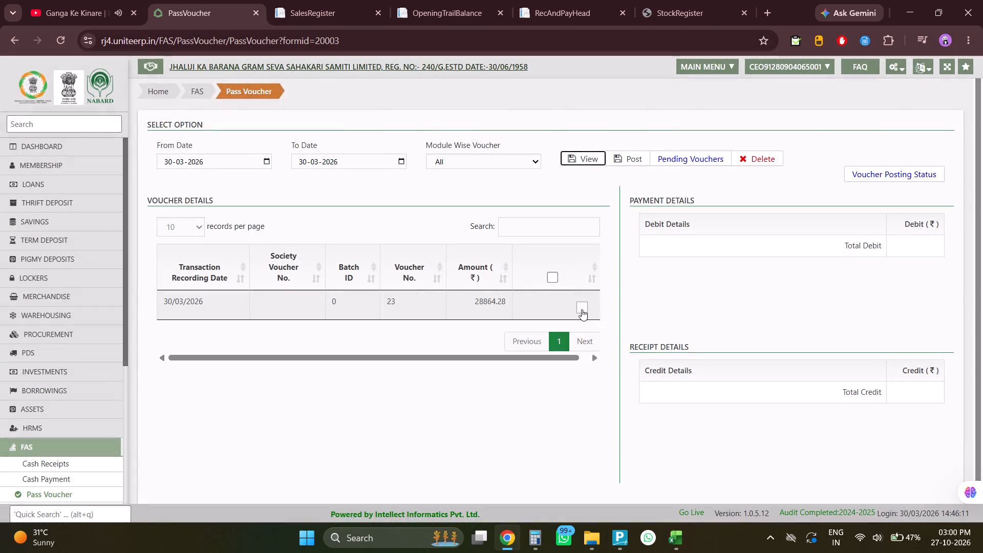
click(626, 161)
click(483, 307)
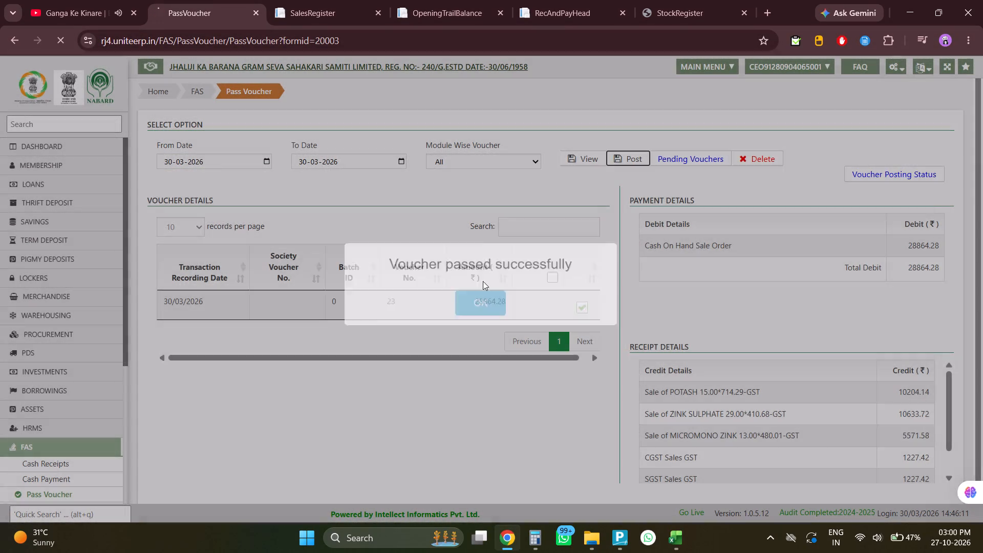
Reload the Sales Register report and examine its fertilizer bills and totals, including the newly added bill 55.
click(306, 0)
key(F5)
key(Return)
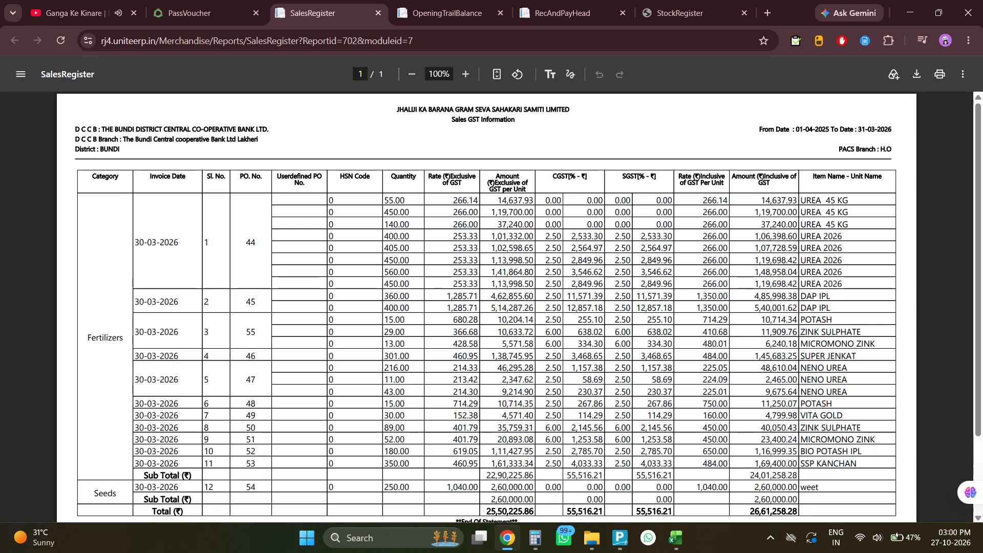
scroll(484, 283, down, 7)
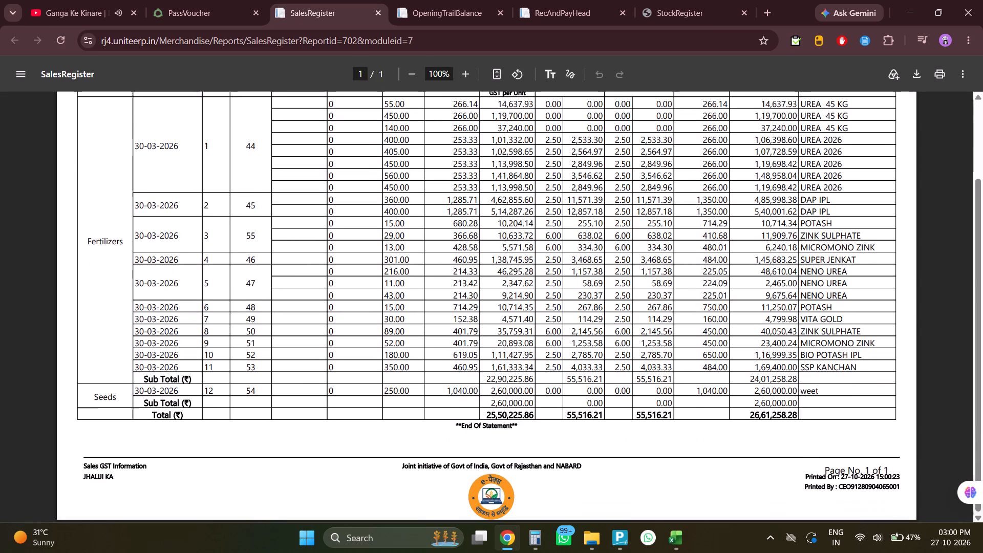
scroll(484, 283, up, 1)
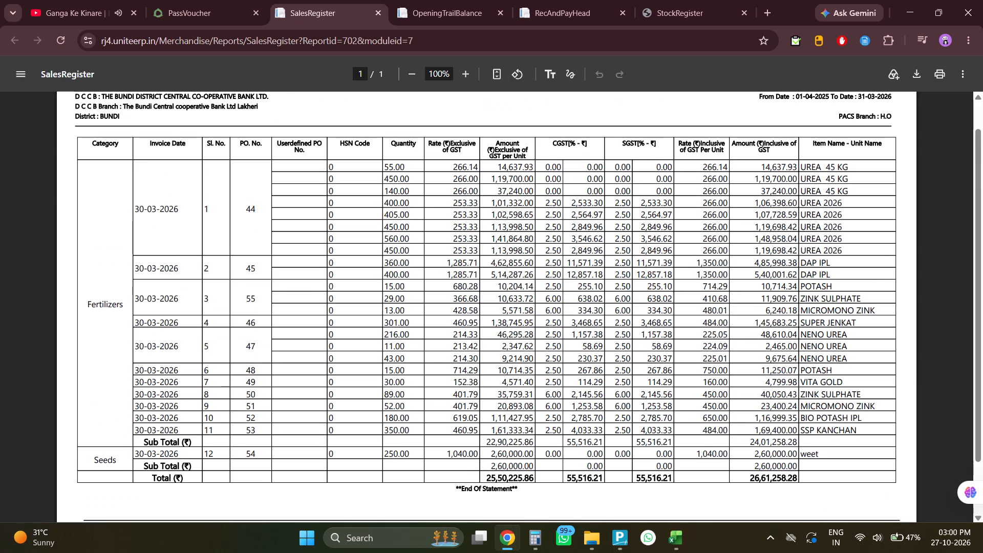
click(194, 0)
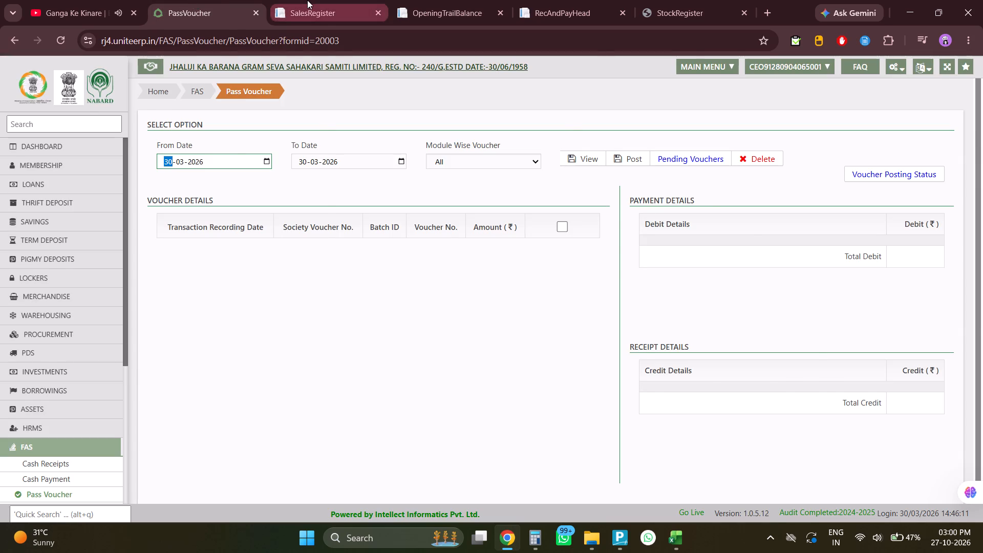
click(307, 0)
scroll(482, 252, up, 2)
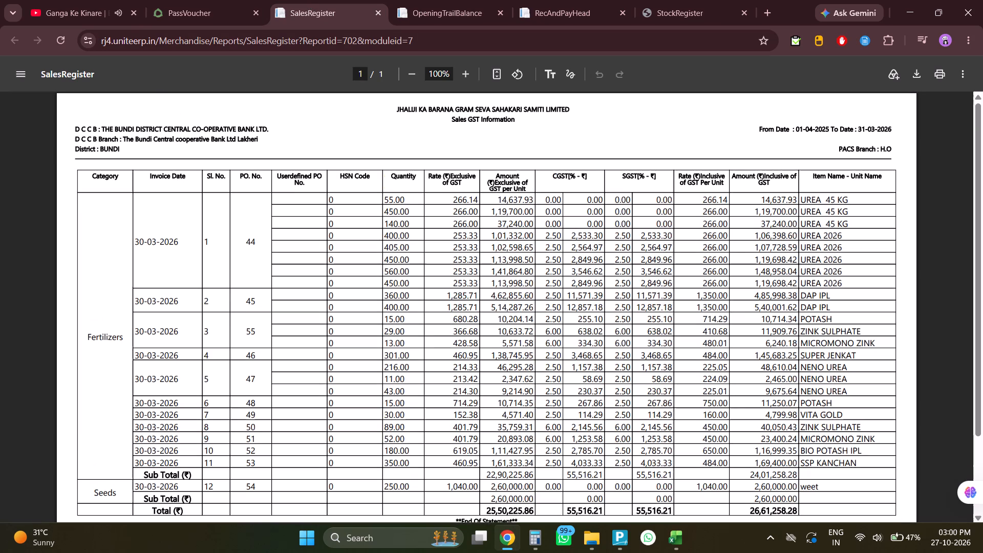